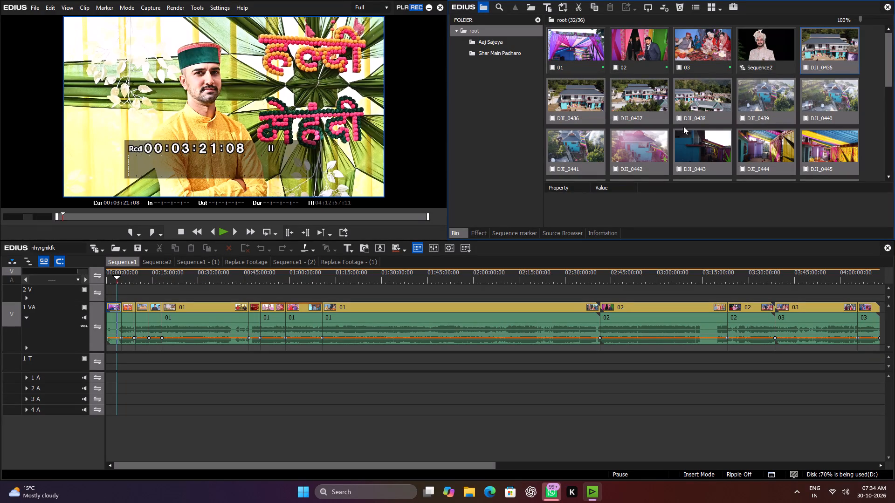
Apply the Primary Color Correction filter to the second clip on the 1 VA track, around 00:06:33:09.
left_click_drag(124, 277, 117, 279)
key("space")
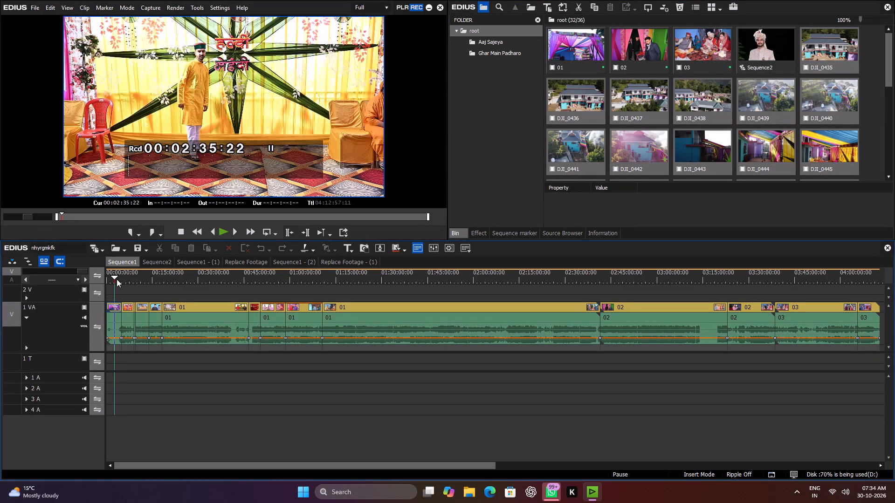
left_click(119, 279)
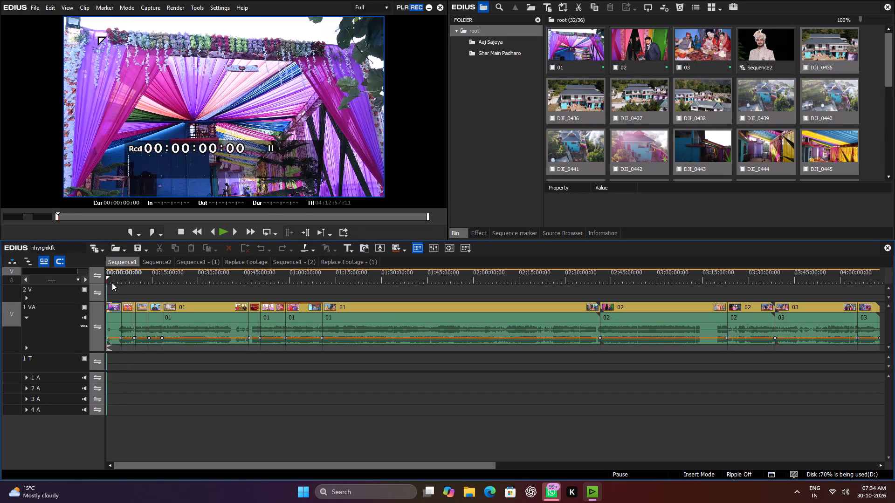
key("space")
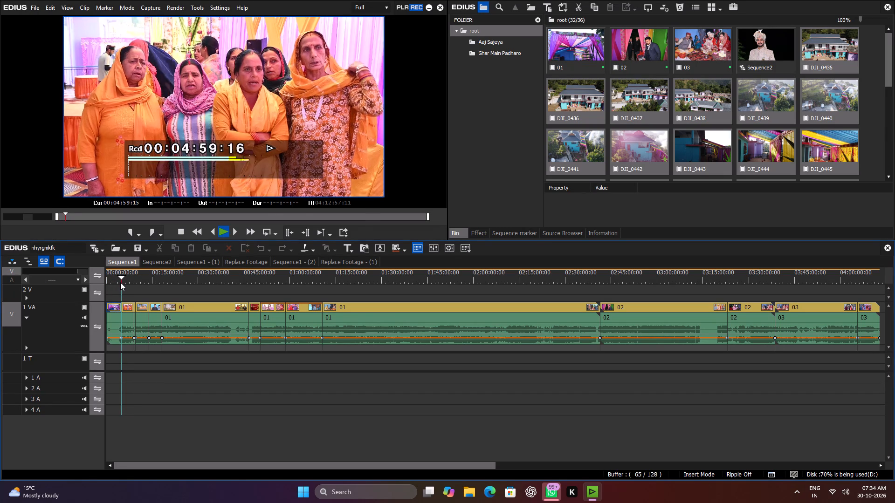
left_click_drag(123, 281, 128, 281)
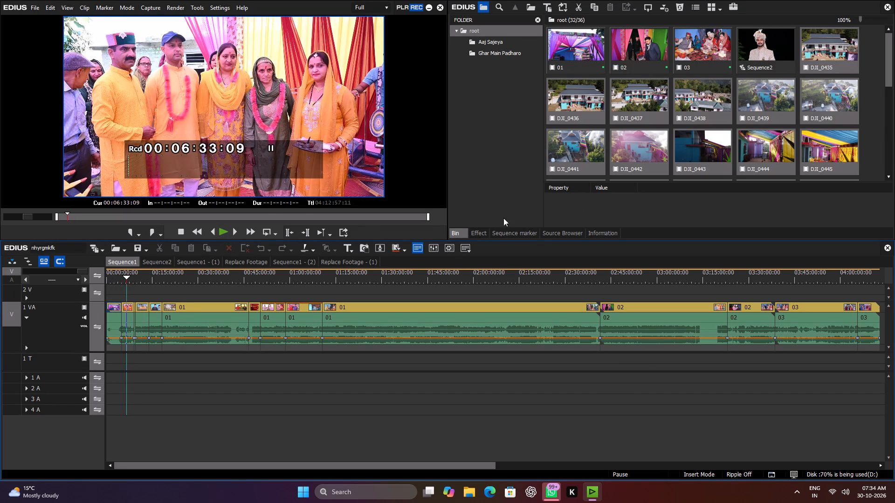
left_click(473, 231)
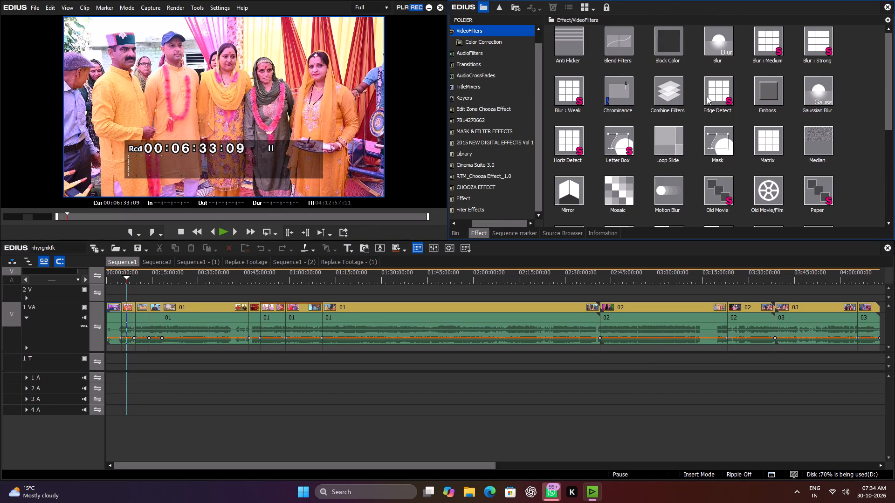
scroll(670, 128, "up", 4)
left_click(502, 41)
left_click(721, 93)
left_click_drag(721, 91, 663, 116)
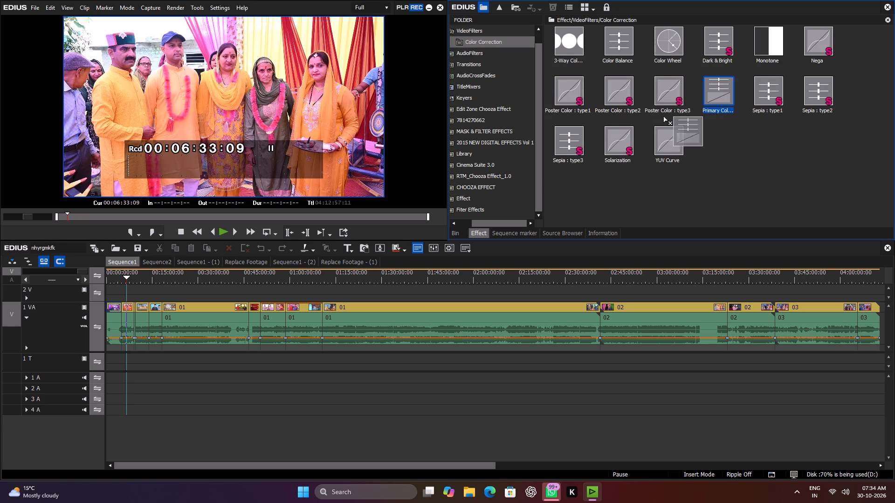
left_click_drag(663, 116, 129, 306)
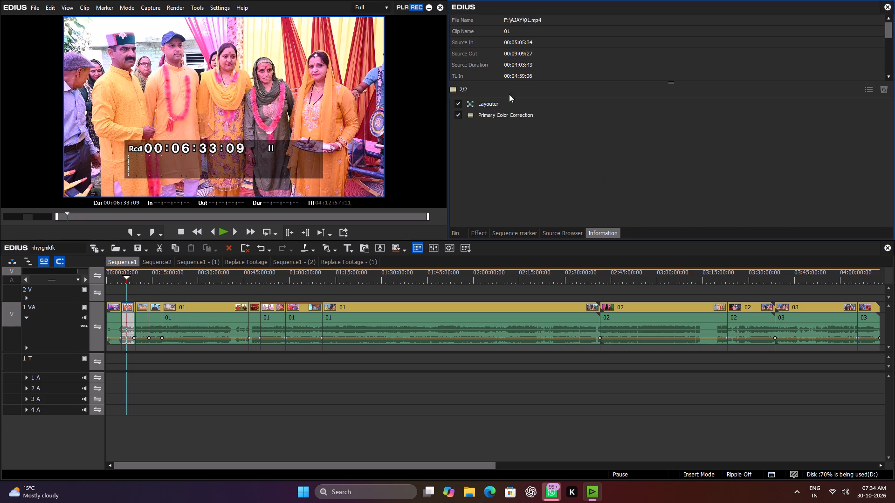
Set the clip's Primary Color Correction to Temperature -2, Tint 23 and Exposure 2, and play back the corrected footage.
double_click(511, 112)
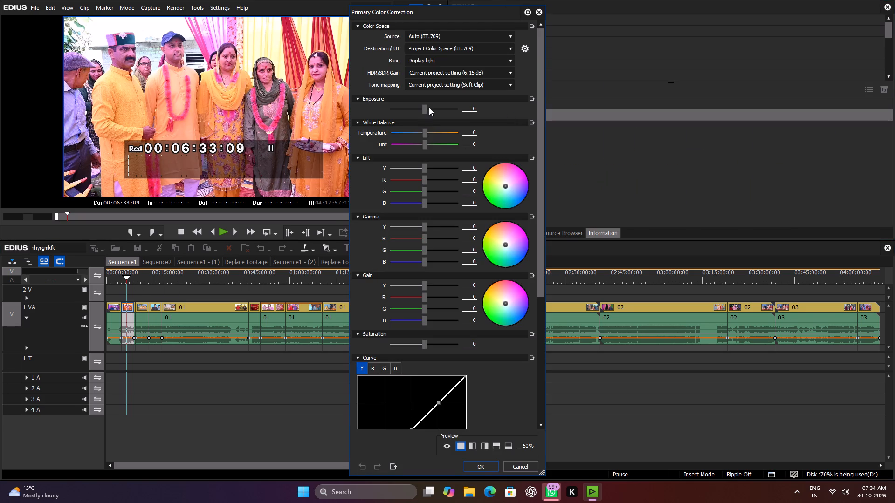
left_click(426, 132)
left_click_drag(424, 143, 434, 144)
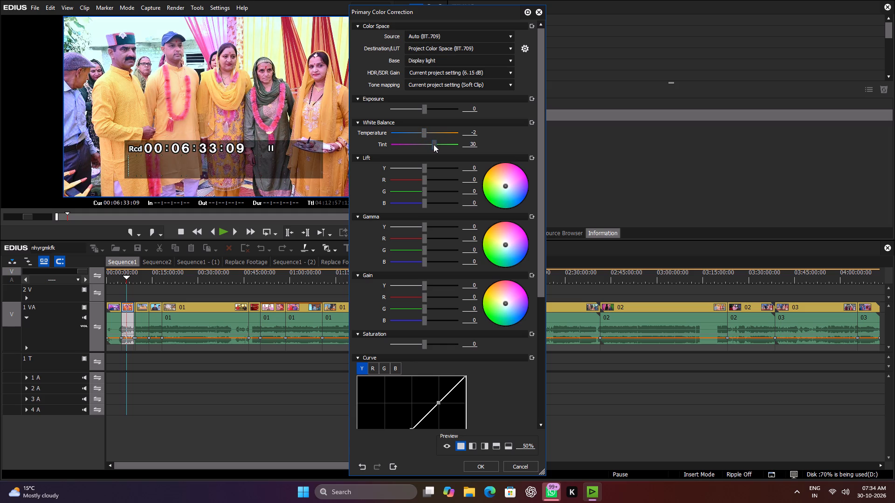
left_click_drag(434, 144, 431, 145)
left_click(426, 110)
left_click(488, 466)
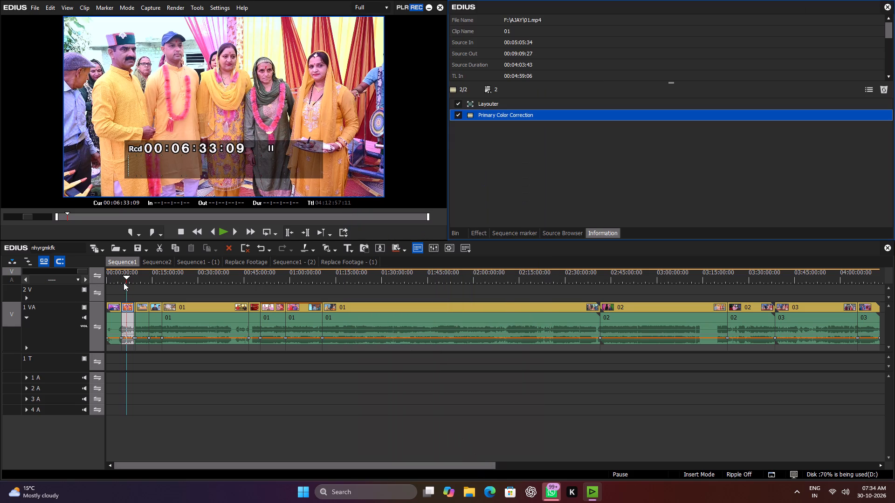
key("space")
left_click(267, 0)
double_click(282, 67)
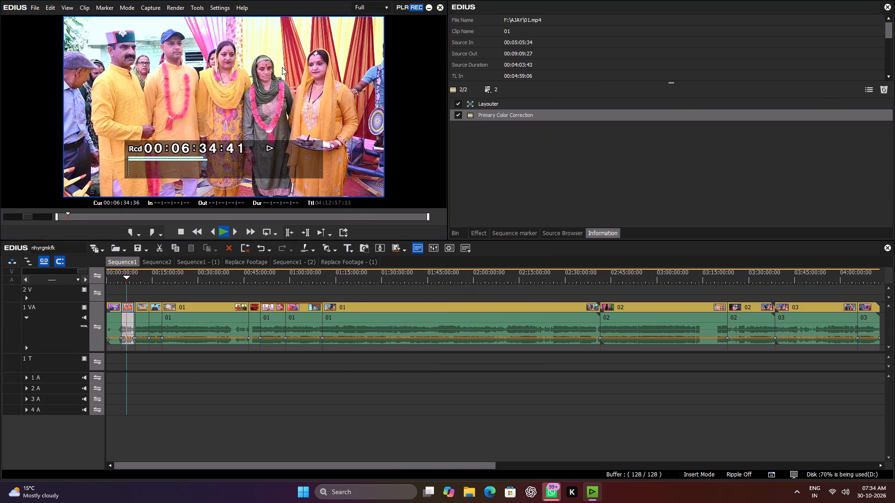
double_click(282, 67)
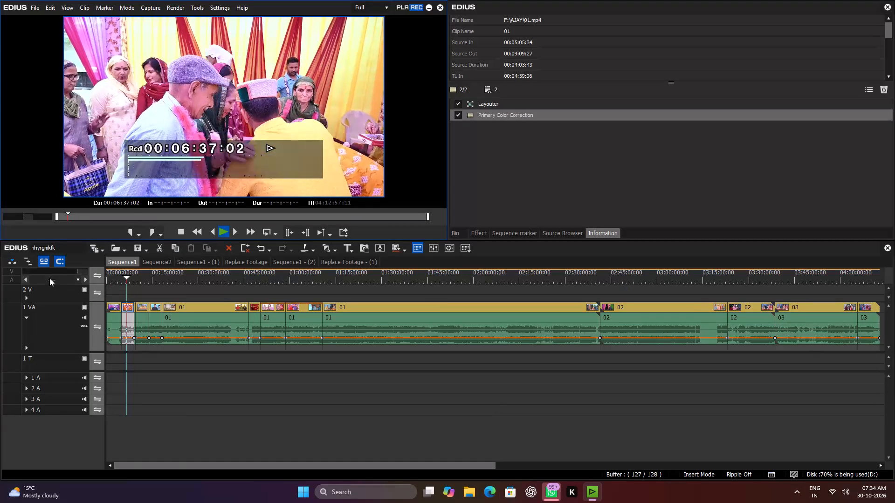
Split the corrected clip at 00:07:04:06, where the group photos against the green and yellow backdrop begin.
left_click(42, 269)
left_click_drag(140, 271, 173, 280)
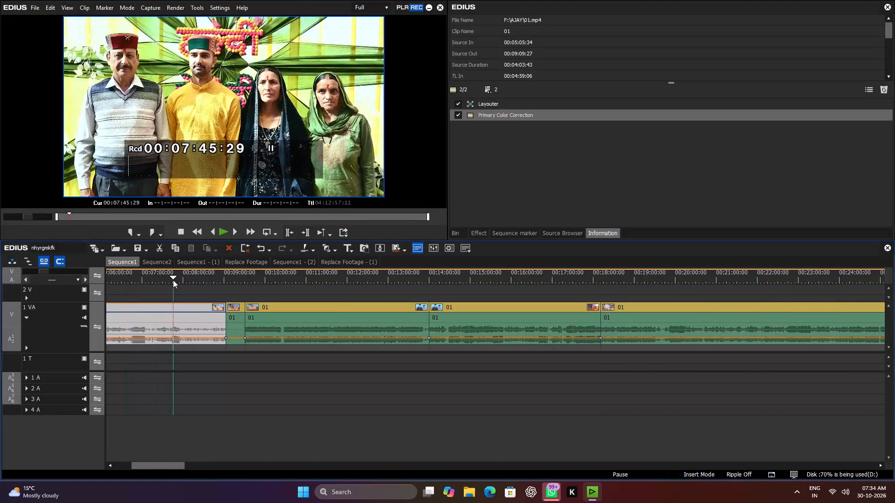
left_click_drag(173, 280, 146, 286)
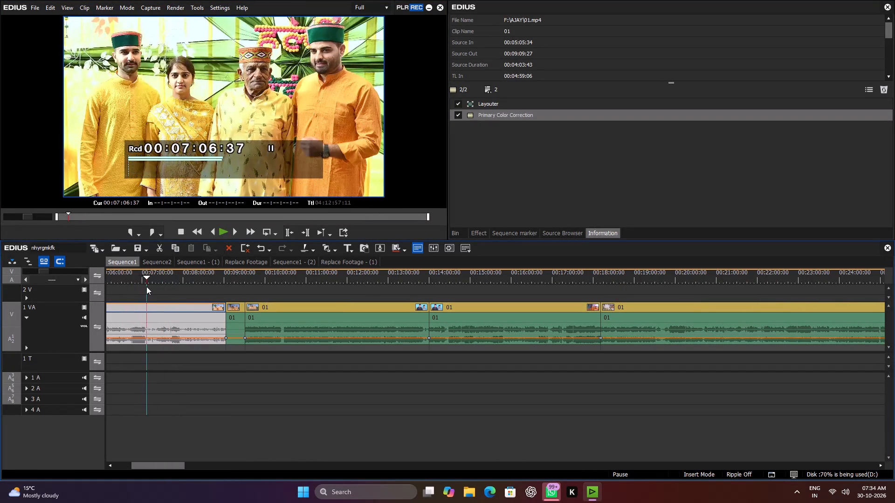
left_click_drag(146, 286, 145, 286)
scroll(145, 286, "up", 18)
scroll(145, 286, "up", 18)
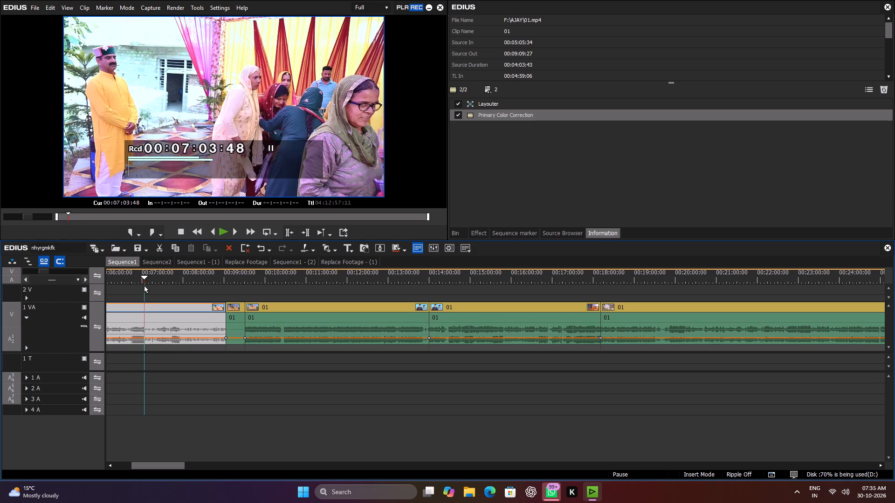
scroll(144, 285, "down", 8)
scroll(144, 285, "up", 1)
scroll(144, 285, "down", 1)
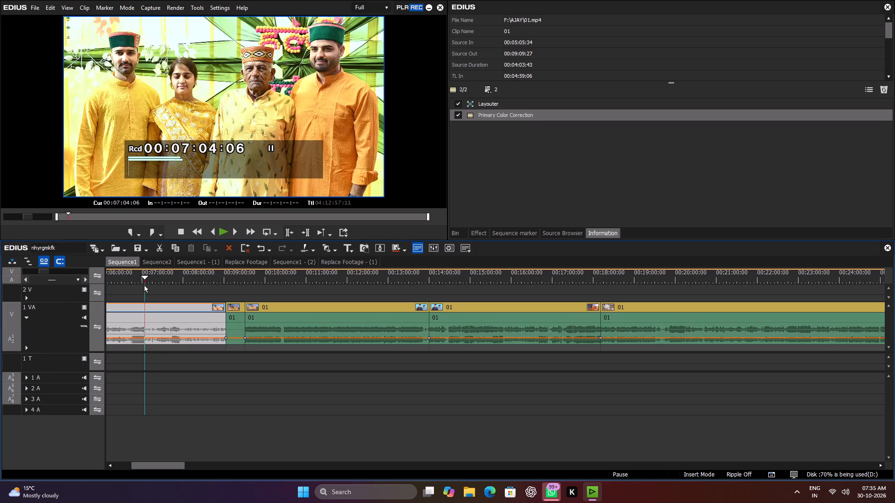
left_click(171, 325)
key("c")
Split the clip again at 00:08:44:46, where the group photos end and the wedding banner shot begins.
left_click_drag(174, 281, 210, 289)
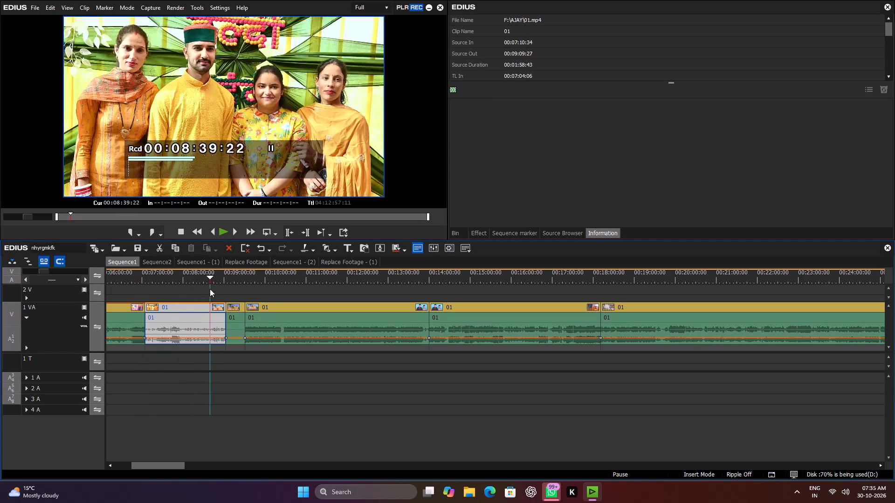
left_click_drag(210, 289, 215, 289)
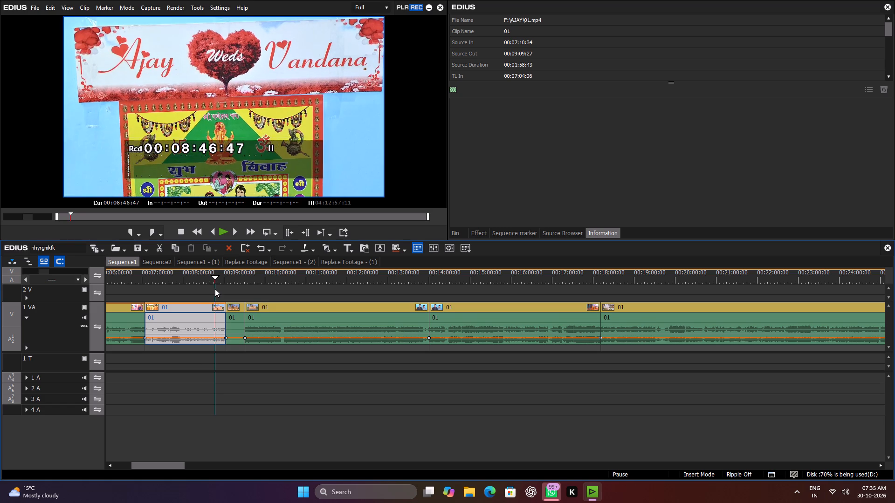
left_click_drag(215, 289, 214, 289)
scroll(210, 286, "up", 17)
scroll(209, 285, "up", 15)
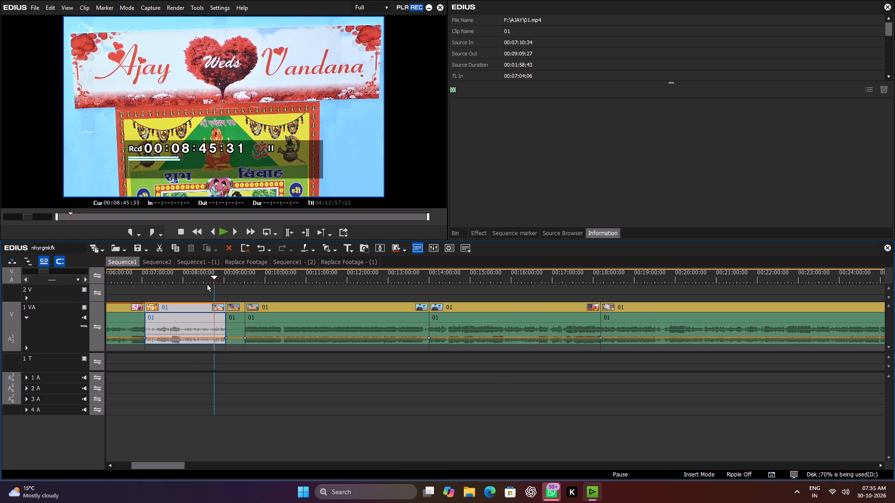
scroll(207, 284, "up", 9)
scroll(207, 284, "up", 17)
scroll(207, 284, "up", 8)
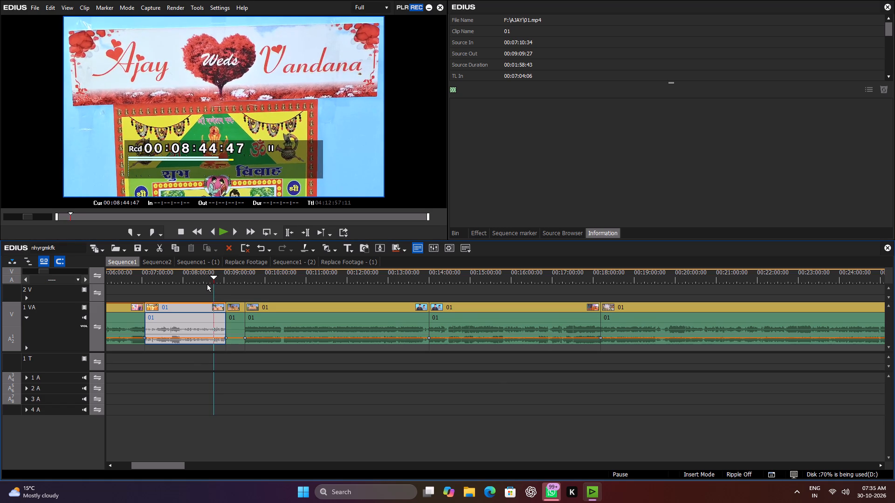
scroll(207, 284, "up", 9)
scroll(207, 284, "down", 5)
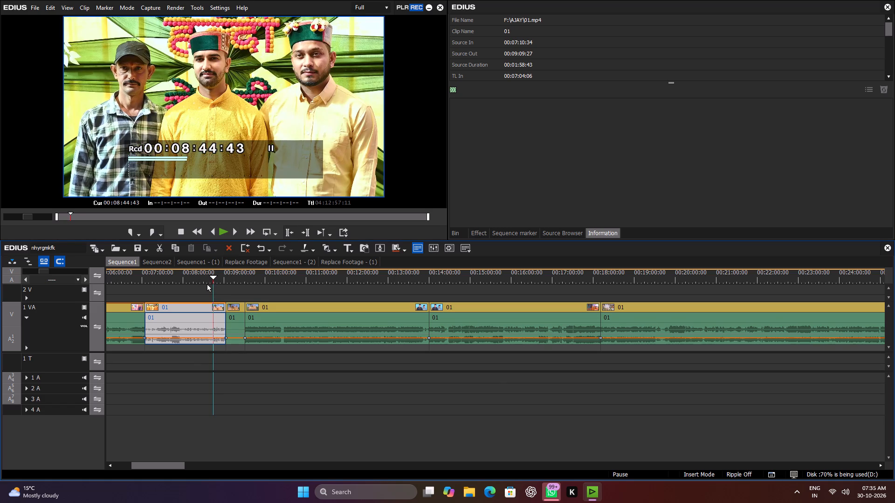
scroll(207, 284, "down", 3)
key("c")
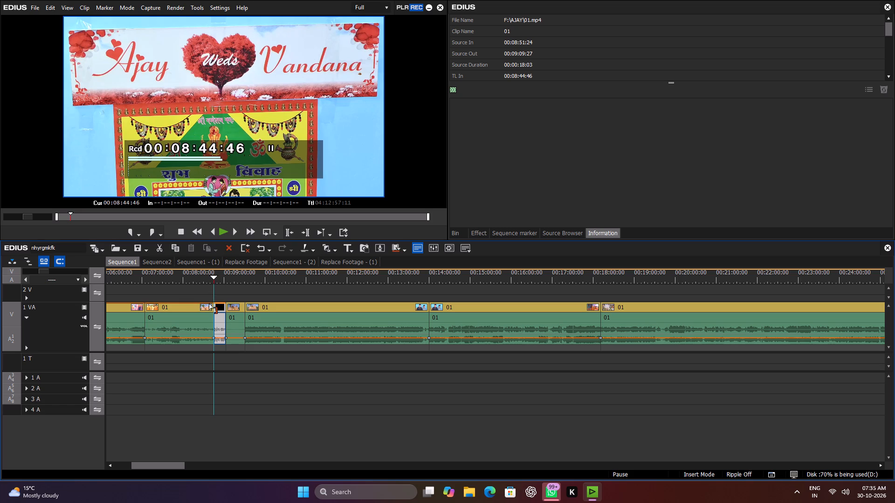
Set the group-photo segment's Primary Color Correction to Tint 4, Temperature -11, Exposure -1, and Lift Y 1 and G 1.
left_click(179, 278)
left_click(180, 306)
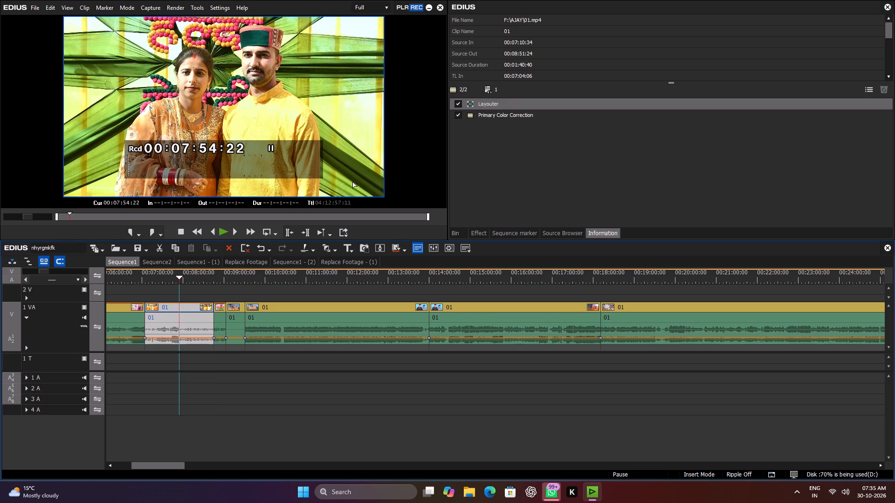
double_click(517, 114)
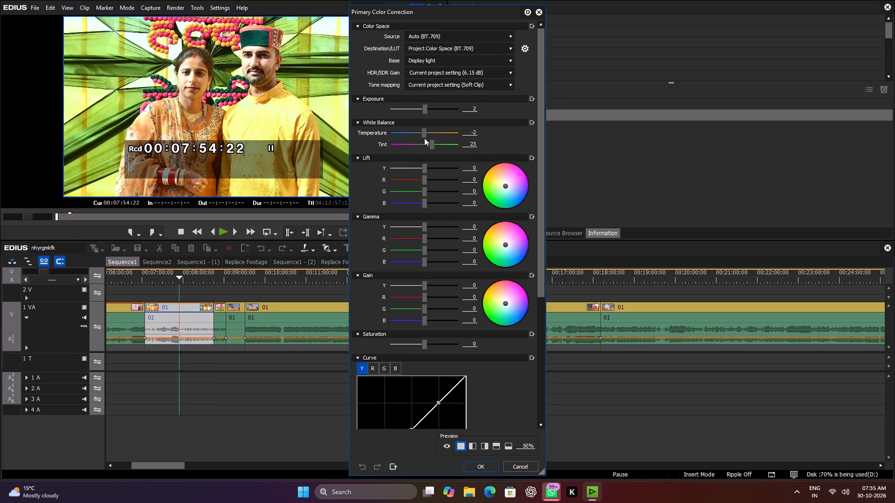
left_click_drag(433, 143, 427, 144)
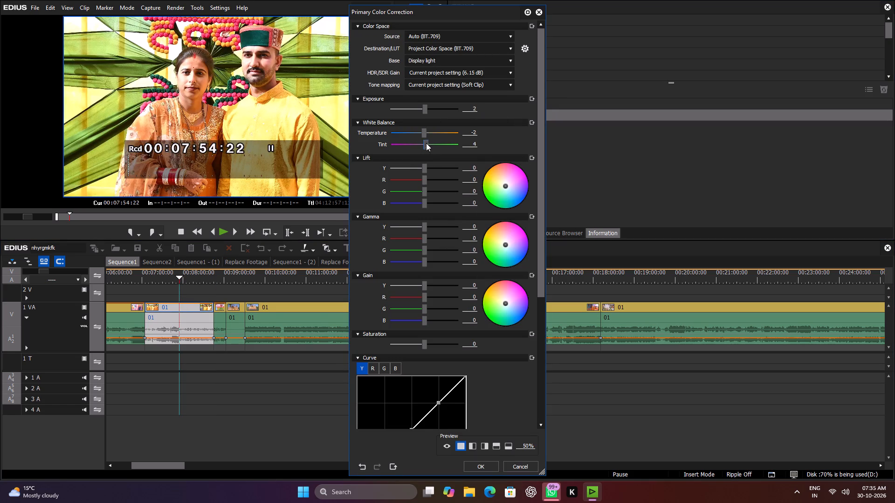
left_click(422, 134)
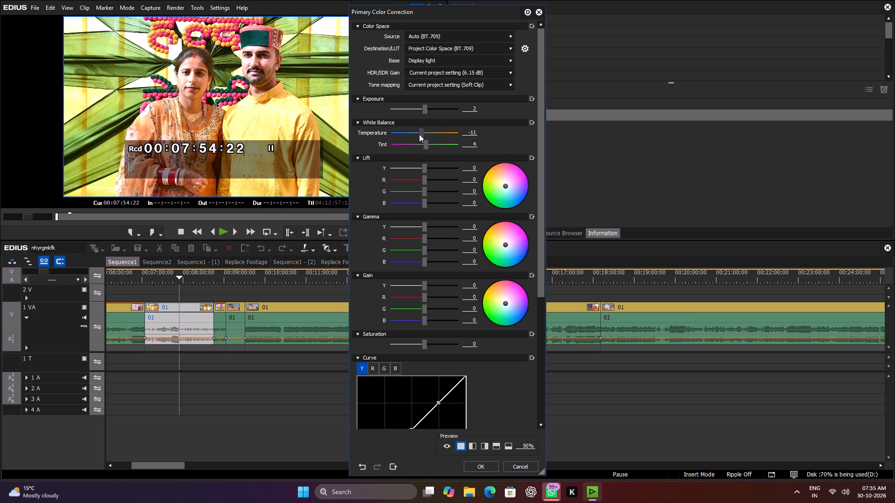
left_click(423, 112)
left_click(425, 190)
left_click(491, 467)
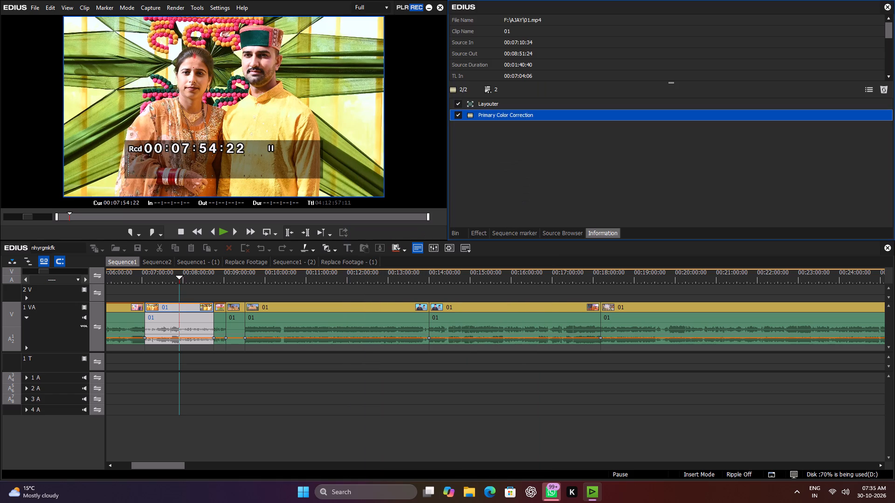
Play samples of the footage from the group photos through the banner and altar shots to the indoor ritual around 00:12:29.
left_click(161, 279)
key("space")
left_click_drag(188, 279, 203, 280)
key("space")
left_click(219, 279)
key("space")
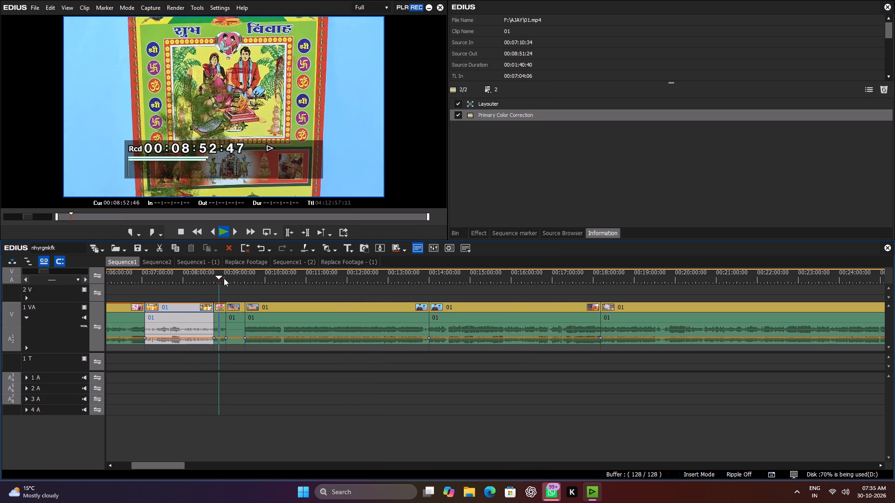
left_click_drag(221, 279, 227, 279)
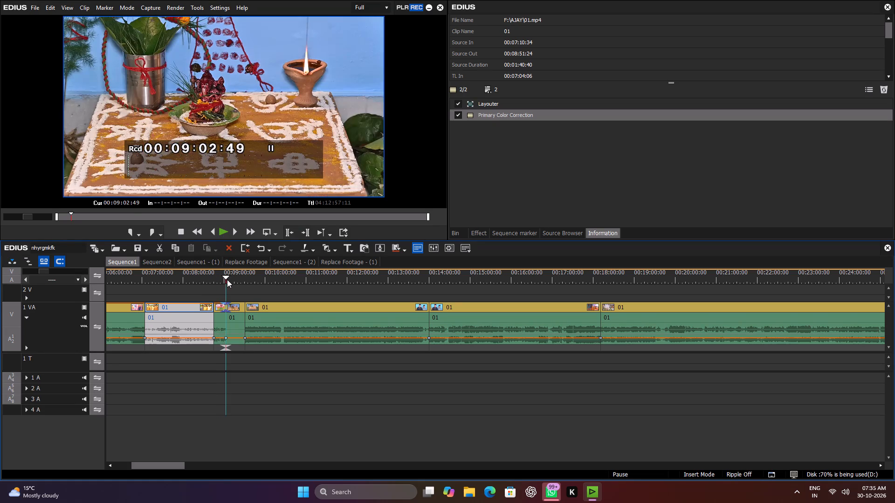
left_click_drag(227, 279, 228, 280)
key("space")
left_click(231, 280)
key("space")
left_click_drag(244, 278, 257, 281)
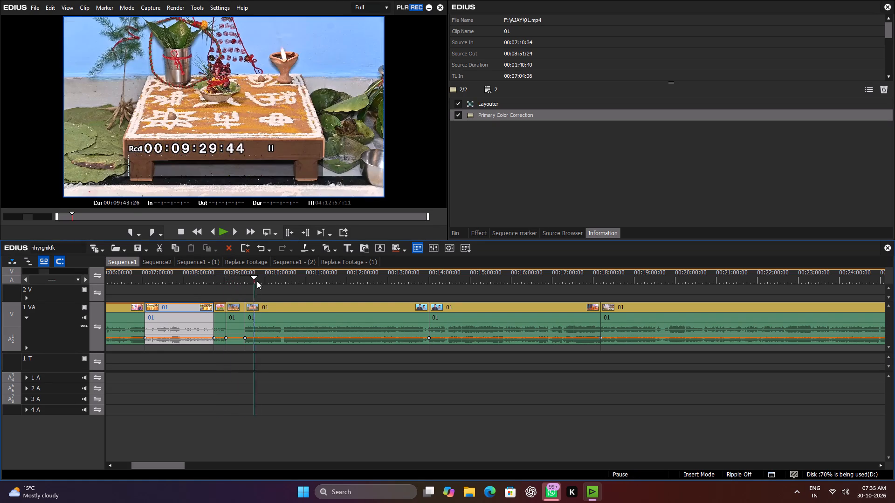
left_click_drag(257, 281, 280, 286)
key("space")
left_click_drag(301, 278, 338, 285)
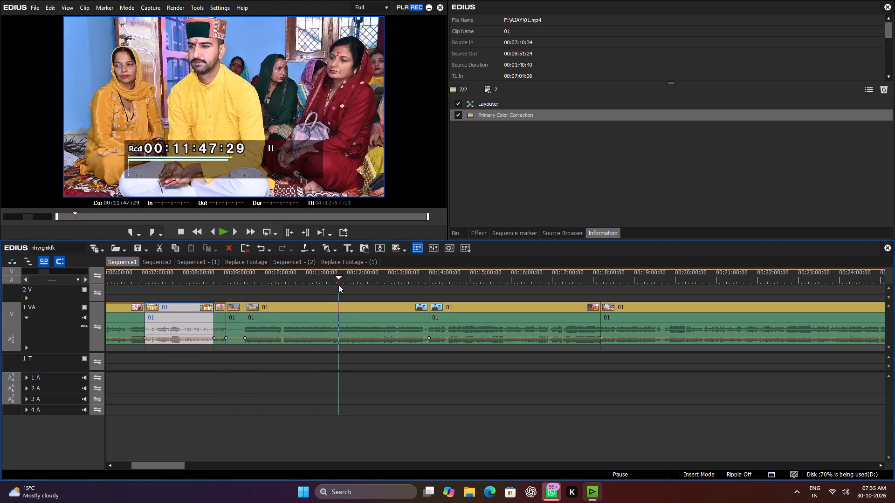
left_click_drag(338, 285, 340, 285)
key("space")
left_click_drag(351, 280, 366, 280)
key("space")
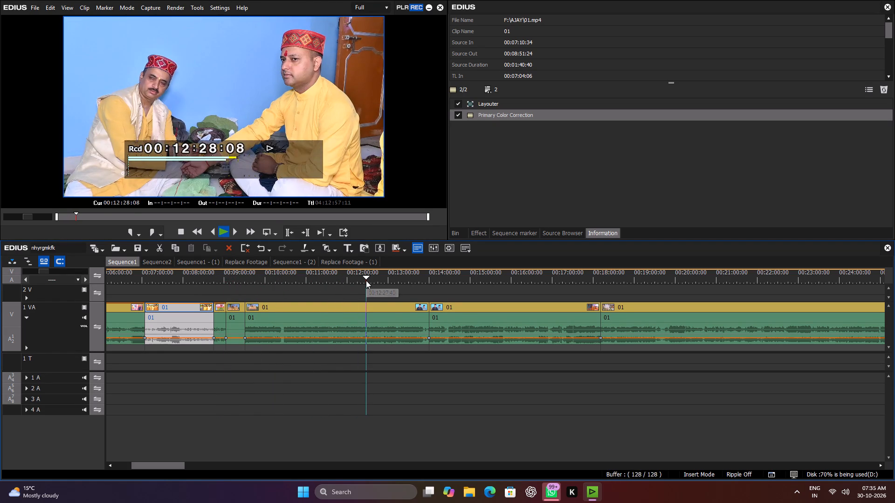
key("space")
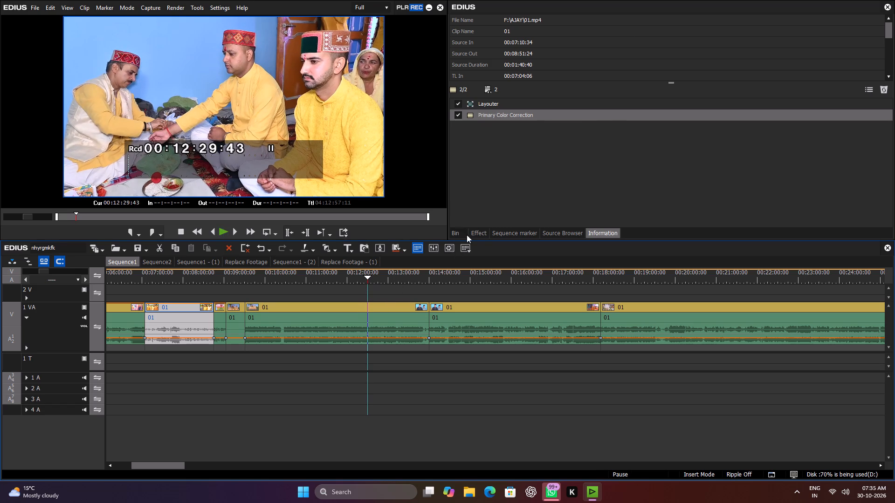
Apply Primary Color Correction to the indoor ritual clip starting at 00:09:30:38, with Saturation 16 and Temperature -7.
left_click(475, 231)
left_click_drag(726, 90, 688, 106)
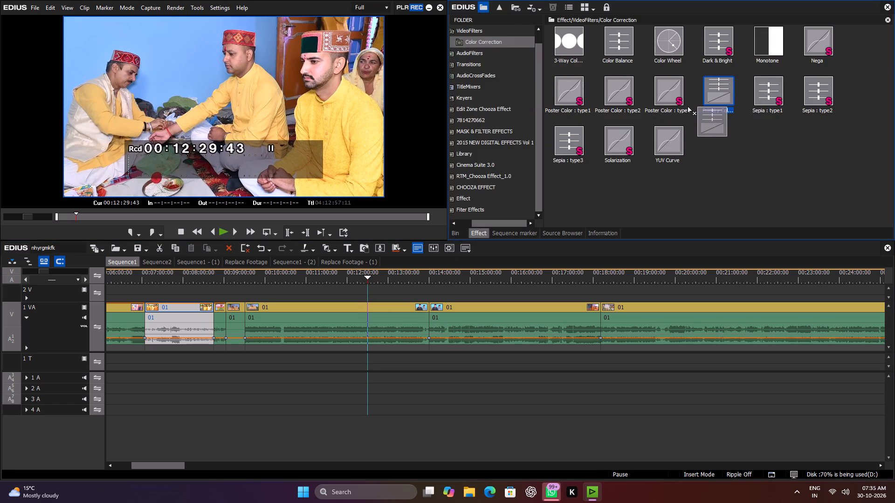
left_click_drag(688, 106, 311, 305)
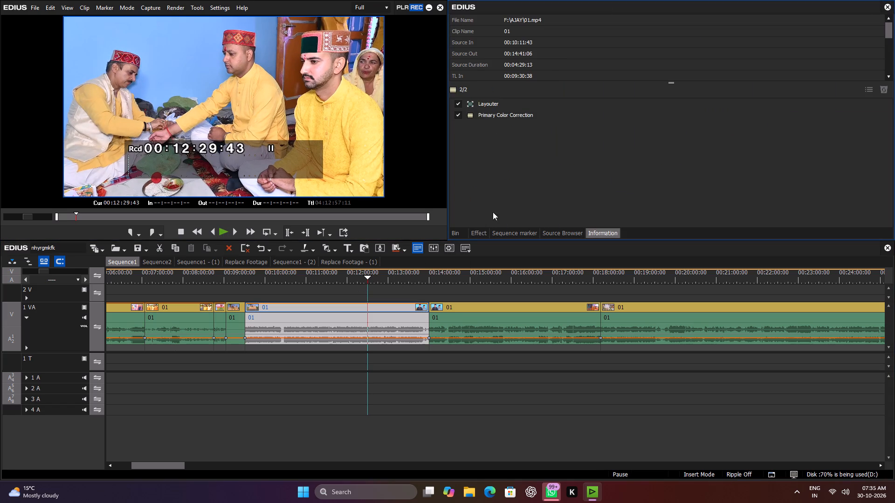
double_click(525, 114)
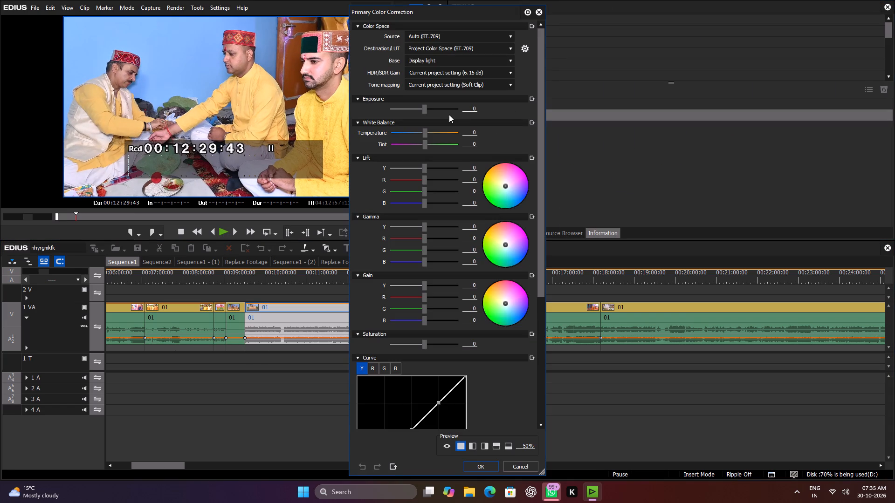
left_click_drag(425, 344, 431, 344)
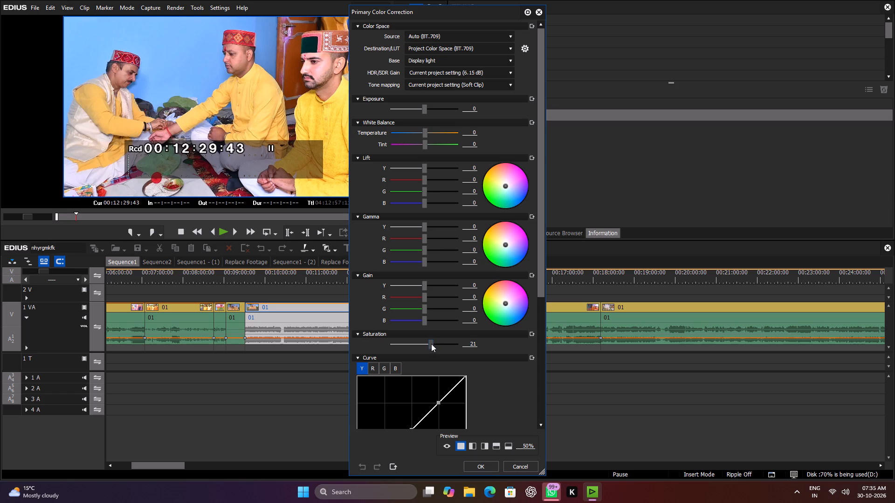
left_click_drag(431, 344, 429, 345)
left_click(426, 133)
left_click(475, 461)
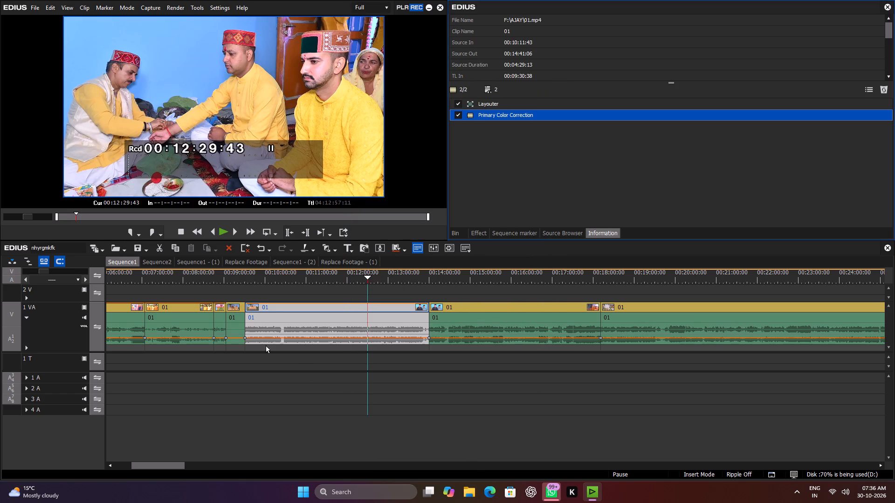
Review the corrected indoor ritual clip at several points, including full screen, to check the color across its shots.
left_click(278, 277)
key("space")
double_click(255, 148)
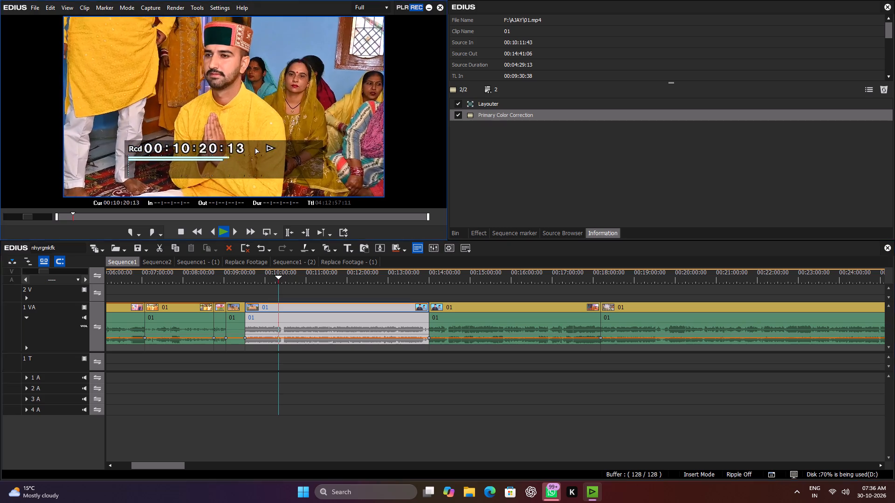
double_click(395, 144)
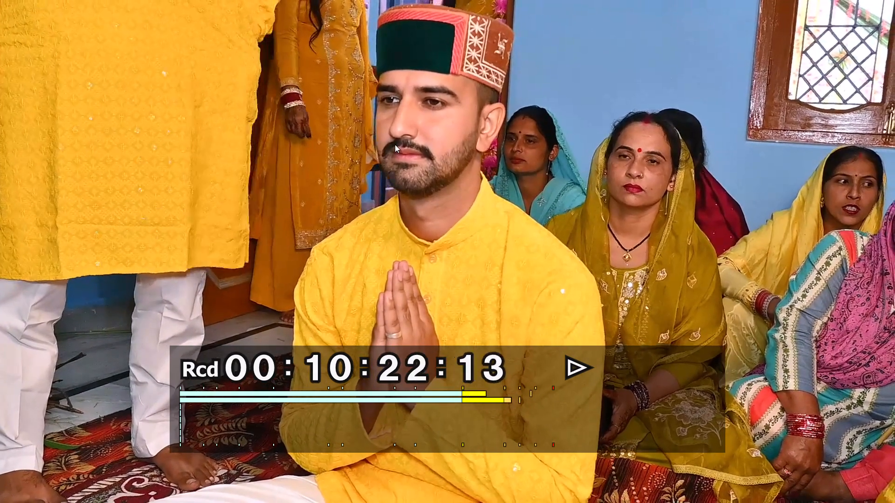
left_click(320, 281)
key("space")
left_click(359, 271)
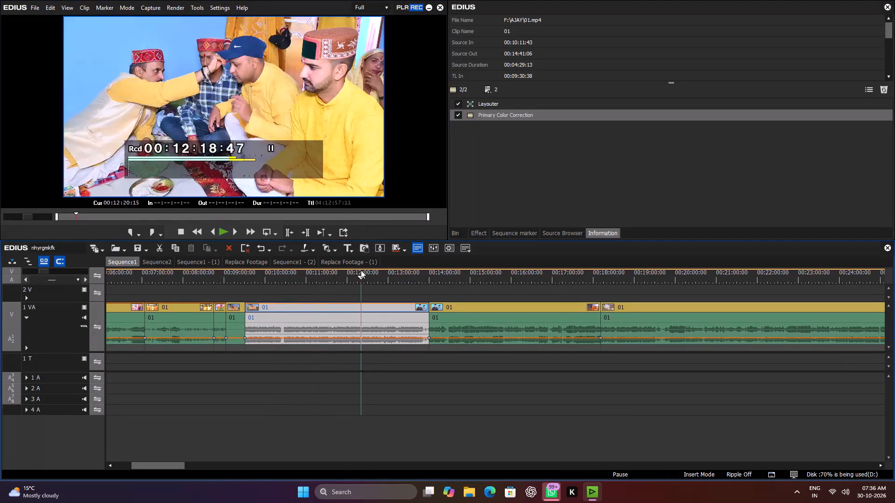
key("space")
left_click(378, 268)
key("space")
left_click(397, 267)
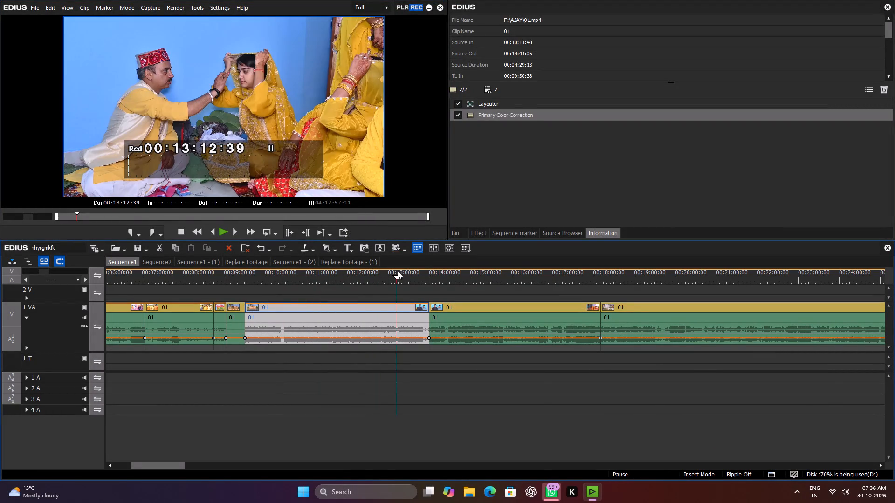
key("space")
left_click(409, 274)
key("space")
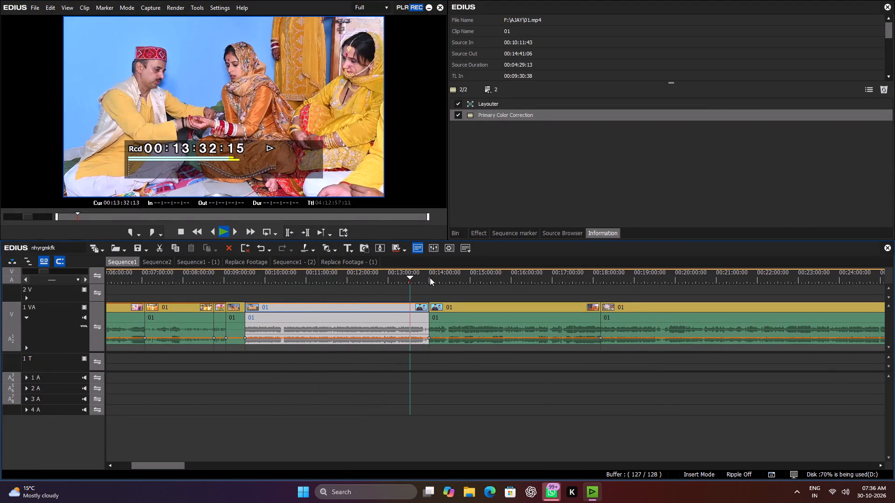
left_click_drag(430, 278, 306, 318)
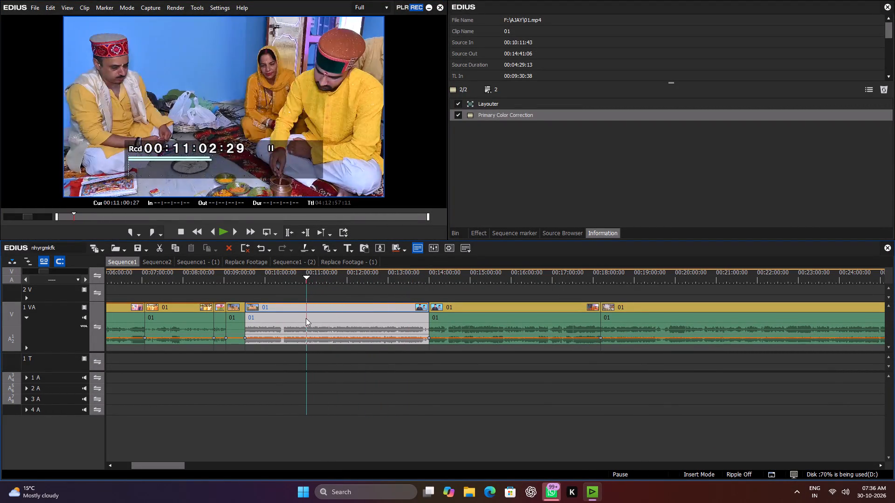
left_click_drag(306, 318, 277, 319)
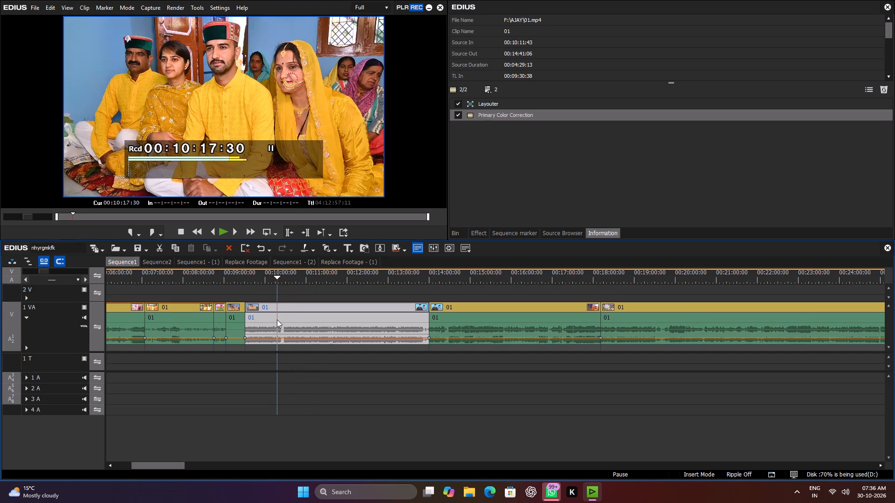
left_click_drag(277, 319, 259, 319)
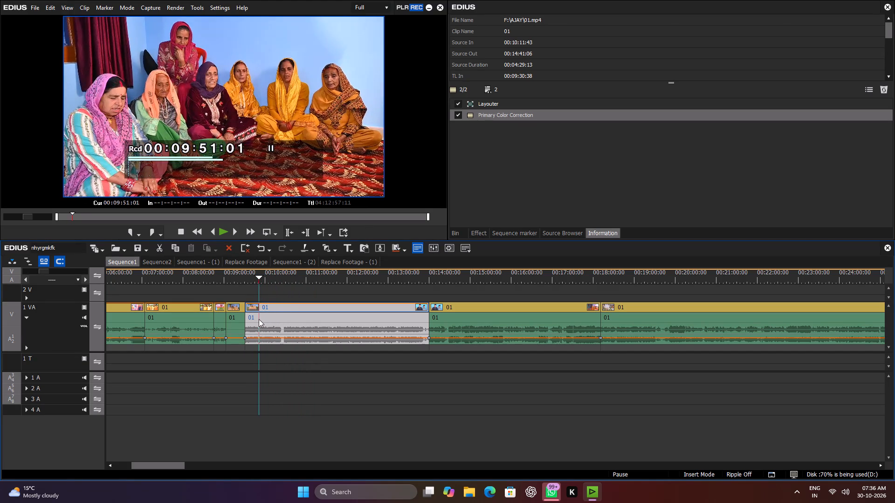
left_click_drag(259, 319, 326, 319)
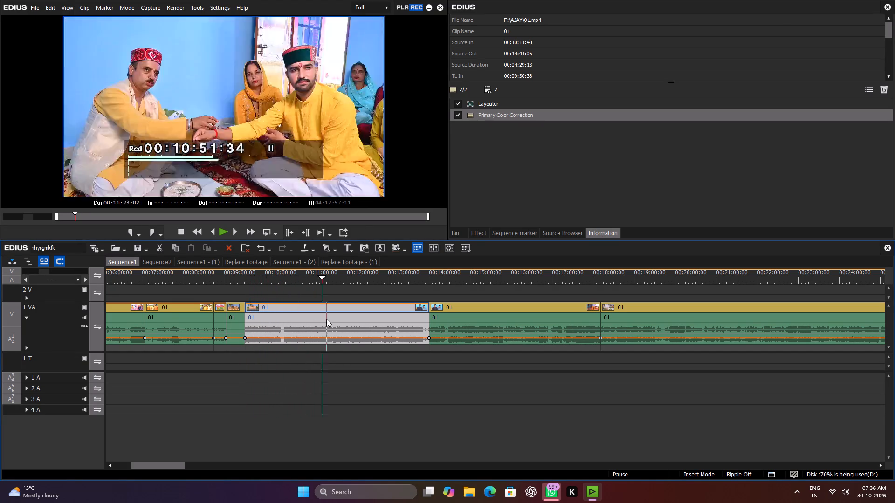
Copy the indoor ritual clip's Primary Color Correction onto the clip starting at 00:18:11:09.
left_click_drag(326, 319, 485, 324)
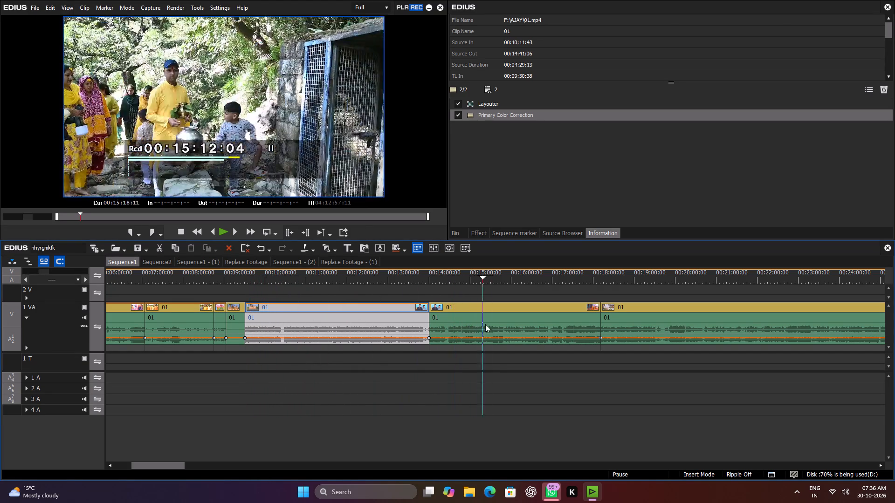
left_click_drag(485, 324, 571, 331)
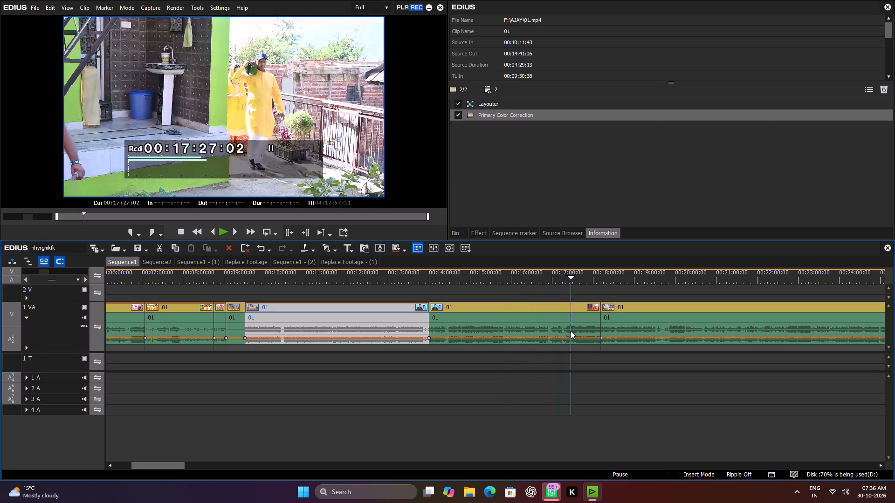
left_click_drag(571, 331, 623, 334)
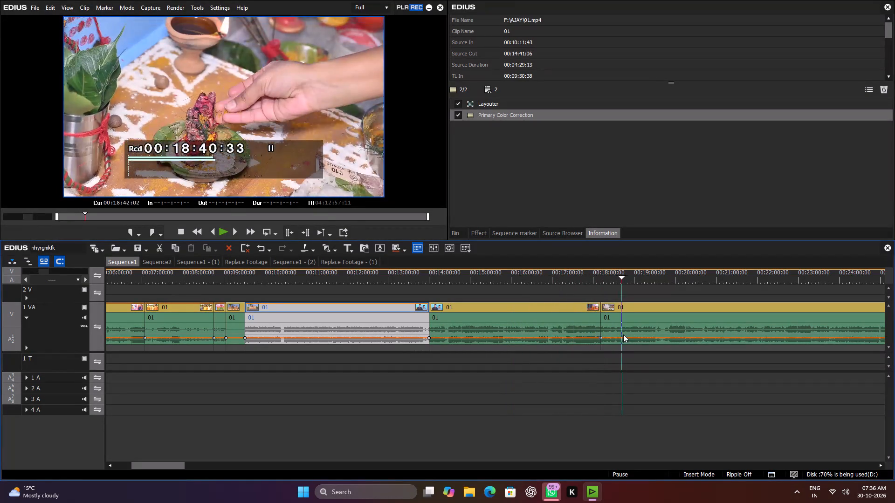
left_click_drag(623, 334, 654, 338)
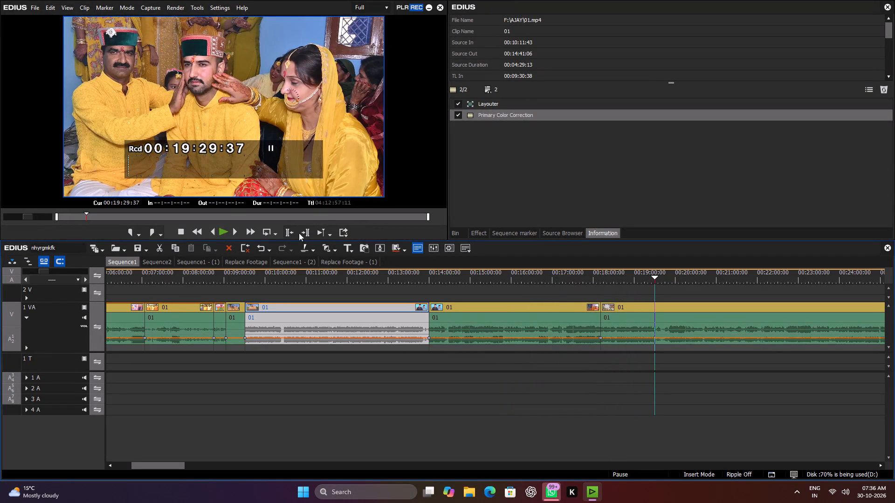
left_click_drag(506, 113, 666, 307)
Split the clip at 00:19:30:13, where the flower-lettered decoration against the green and yellow backdrop begins.
left_click_drag(662, 278, 668, 280)
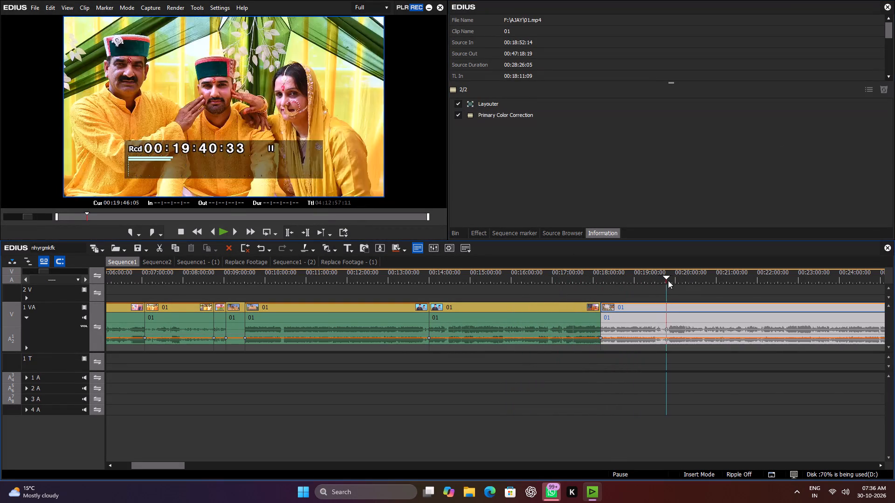
left_click_drag(668, 280, 618, 303)
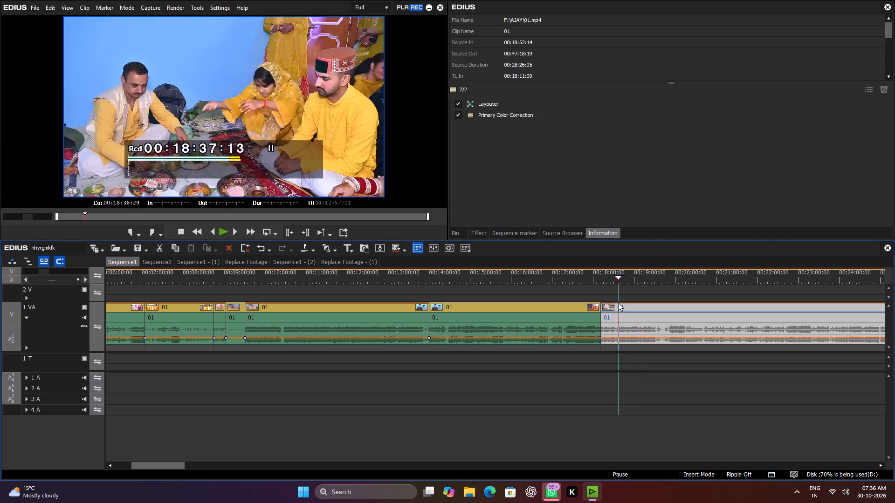
left_click_drag(618, 303, 605, 308)
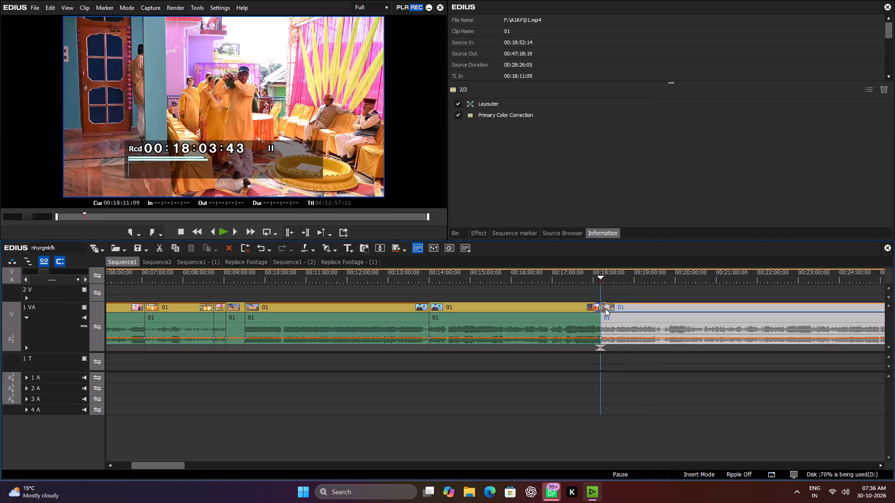
left_click_drag(605, 308, 642, 313)
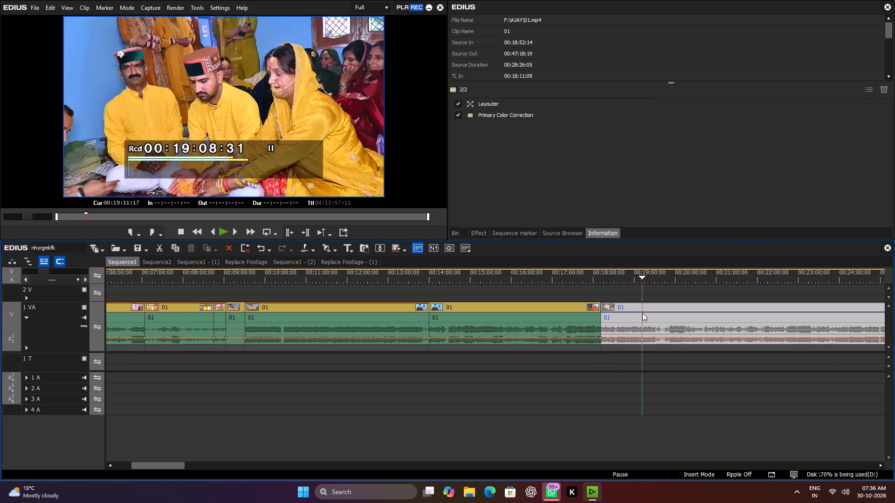
left_click_drag(642, 313, 656, 317)
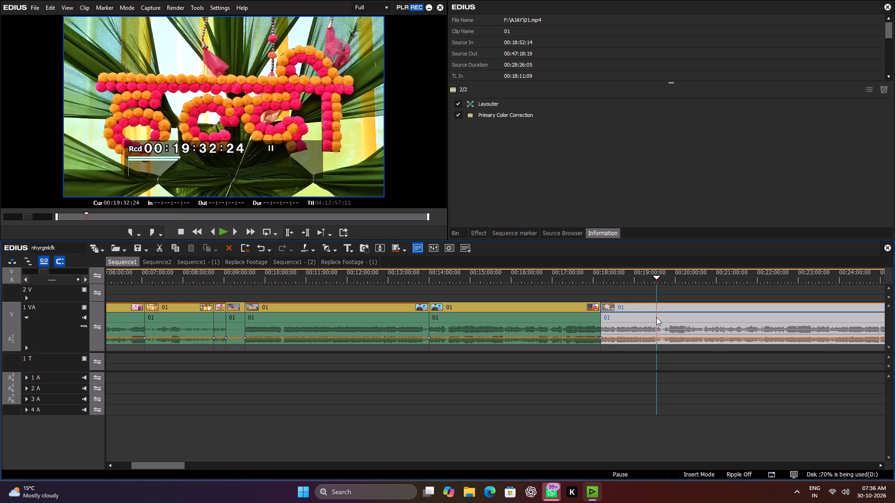
left_click_drag(656, 317, 654, 317)
key("space")
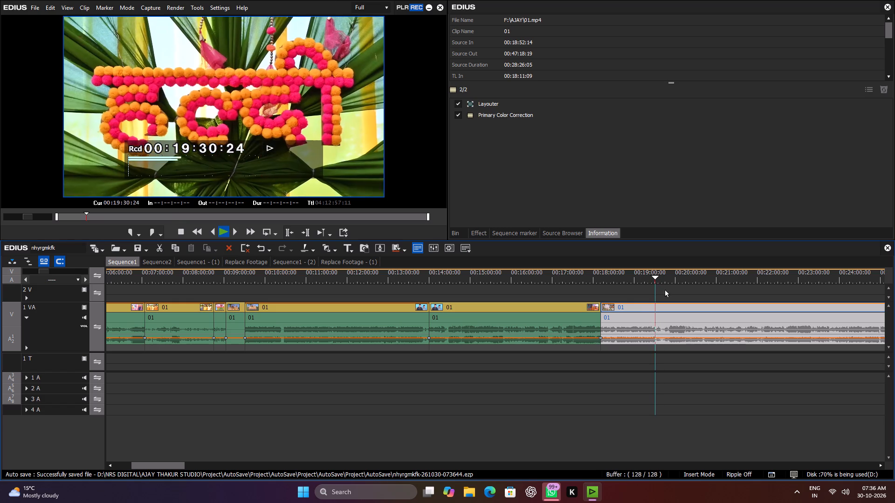
key("space")
scroll(677, 289, "up", 15)
scroll(673, 299, "up", 7)
scroll(673, 300, "down", 2)
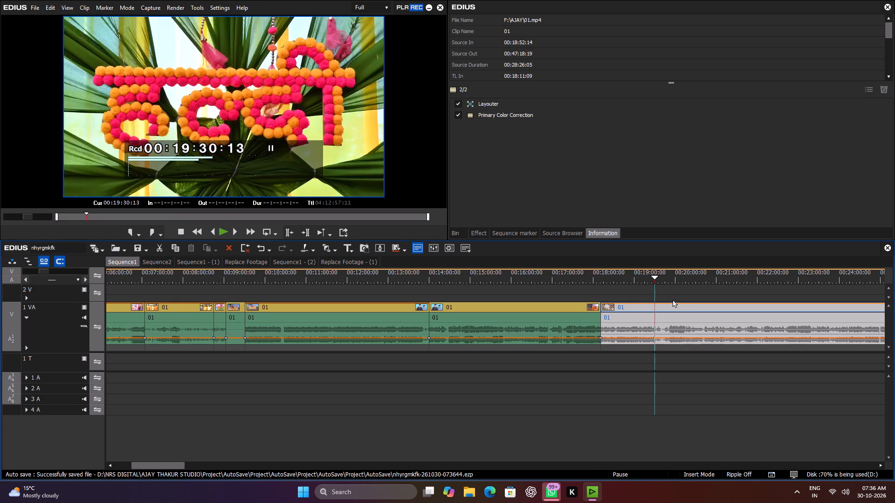
scroll(673, 300, "up", 1)
scroll(673, 300, "down", 1)
key("c")
Split the clip at 00:23:59:48, where the outdoor yellow-backdrop family shots change to the indoor ritual against the blue wall.
left_click_drag(148, 467, 179, 467)
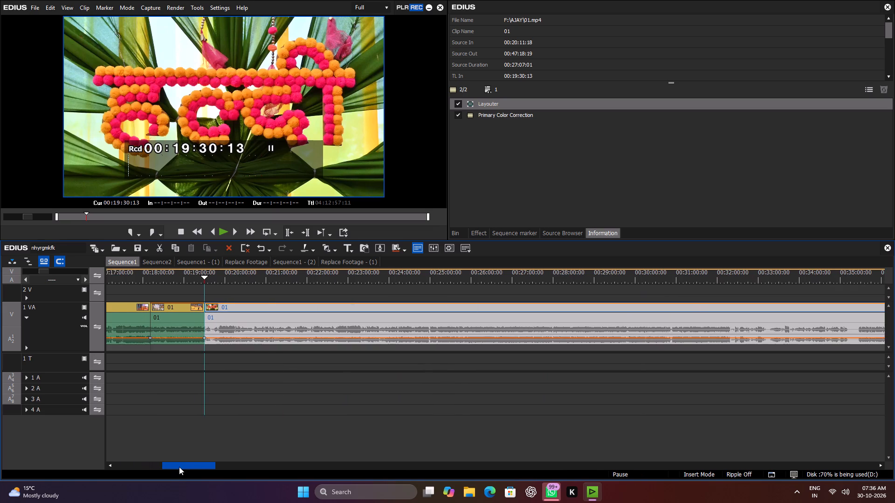
left_click_drag(179, 467, 180, 466)
left_click_drag(55, 270, 61, 272)
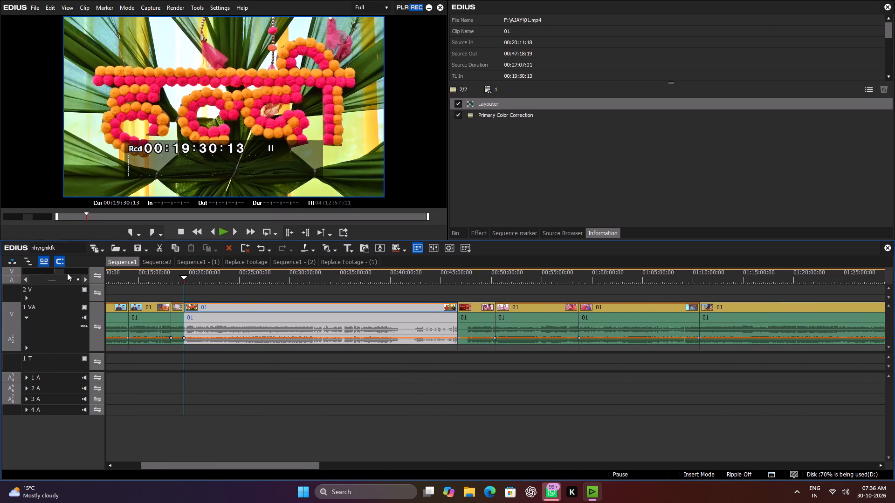
left_click_drag(197, 280, 368, 316)
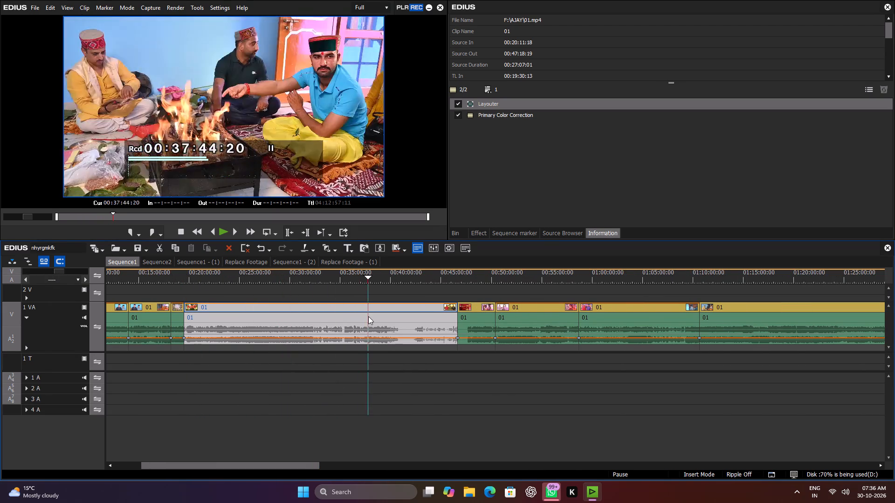
left_click_drag(368, 316, 241, 355)
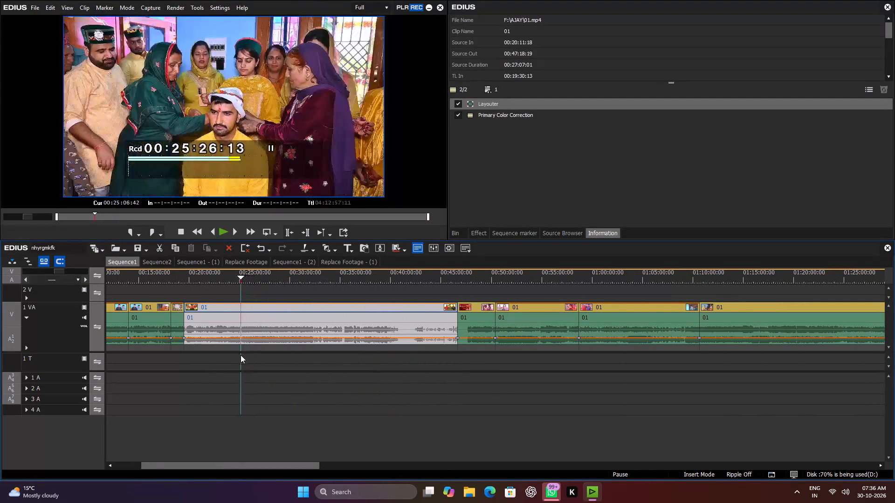
left_click_drag(241, 355, 225, 355)
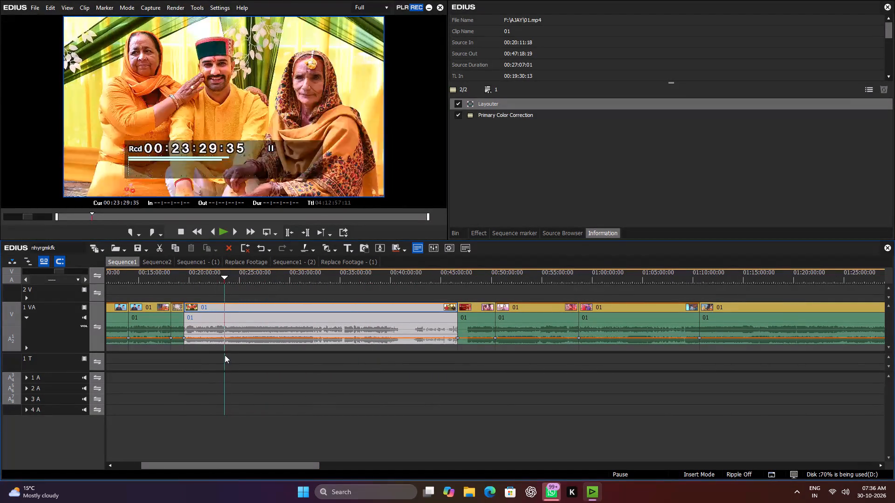
left_click_drag(225, 355, 230, 353)
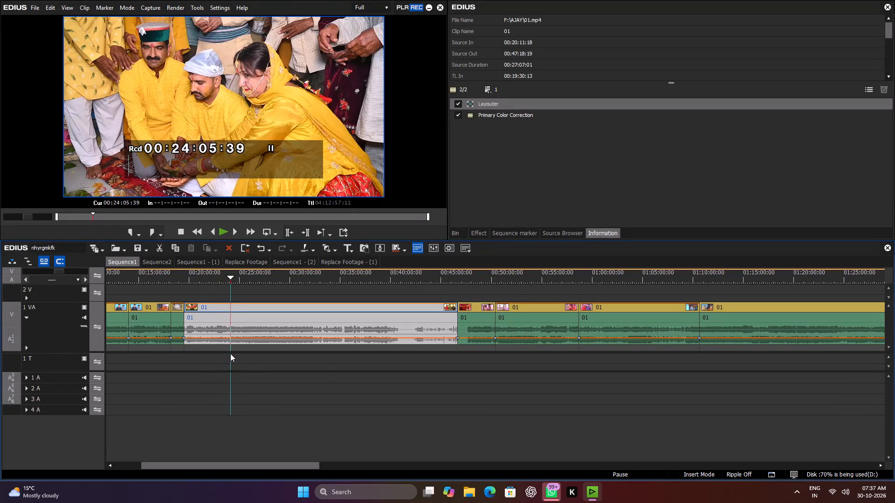
left_click_drag(230, 353, 230, 353)
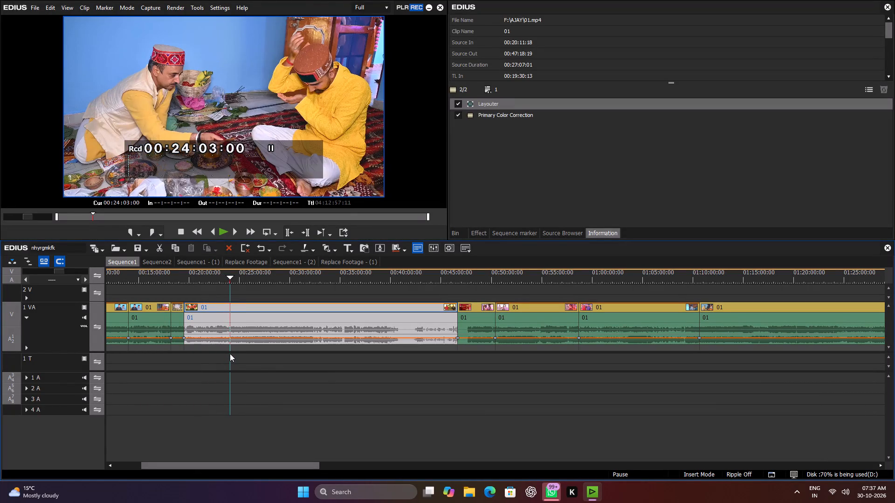
left_click_drag(230, 353, 229, 353)
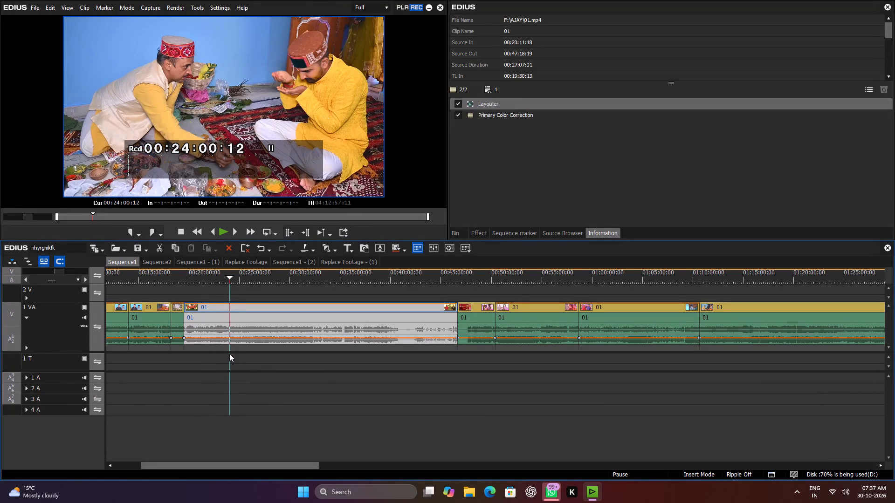
left_click_drag(229, 353, 229, 353)
key("space")
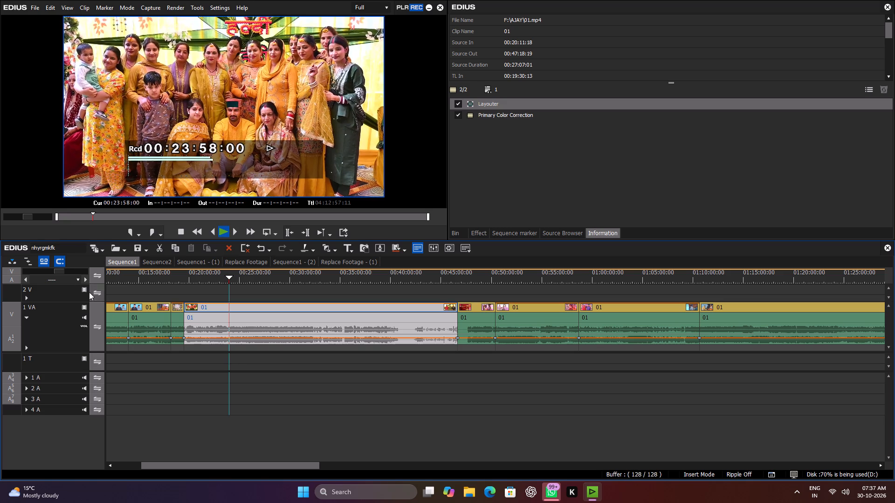
left_click(36, 272)
left_click_drag(230, 278, 240, 281)
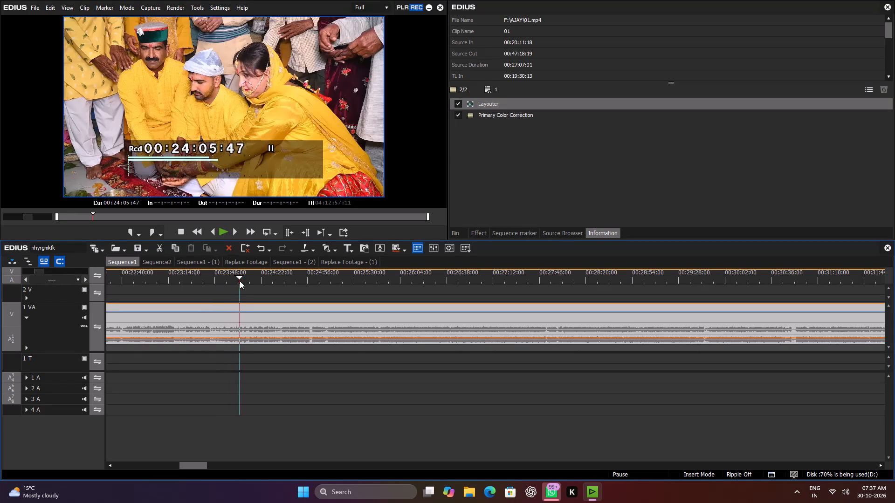
left_click_drag(240, 281, 234, 282)
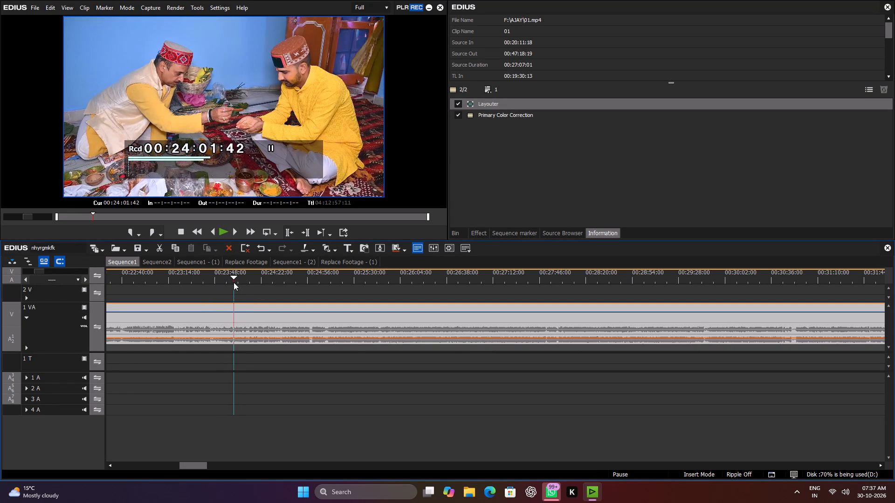
left_click_drag(234, 282, 231, 283)
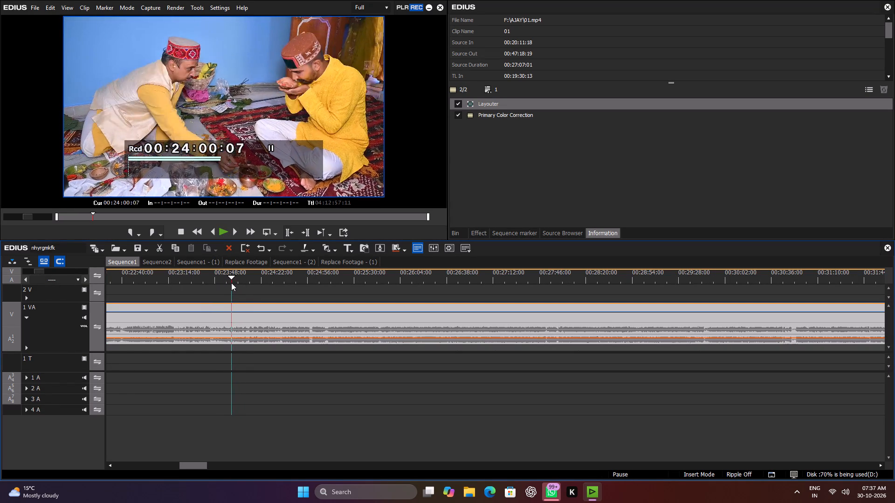
left_click_drag(231, 283, 230, 283)
scroll(232, 284, "down", 15)
scroll(233, 282, "down", 8)
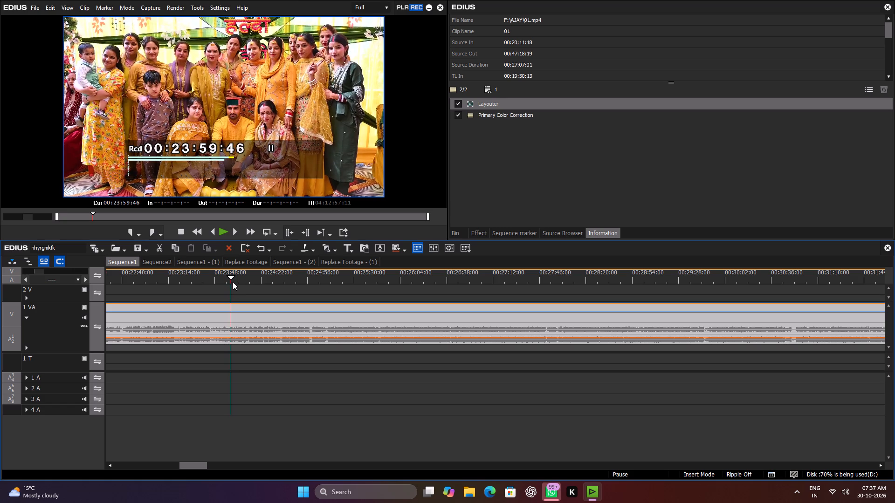
scroll(233, 283, "down", 8)
scroll(233, 281, "up", 9)
scroll(233, 281, "down", 2)
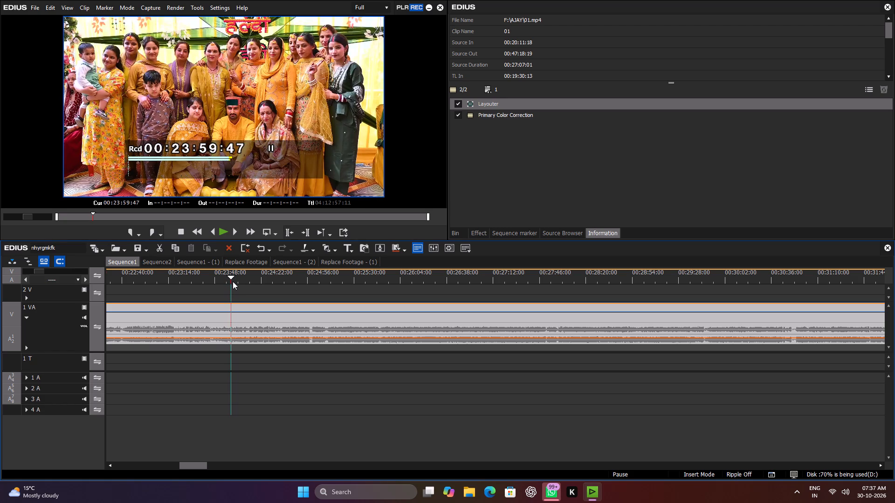
scroll(233, 281, "down", 1)
key("c")
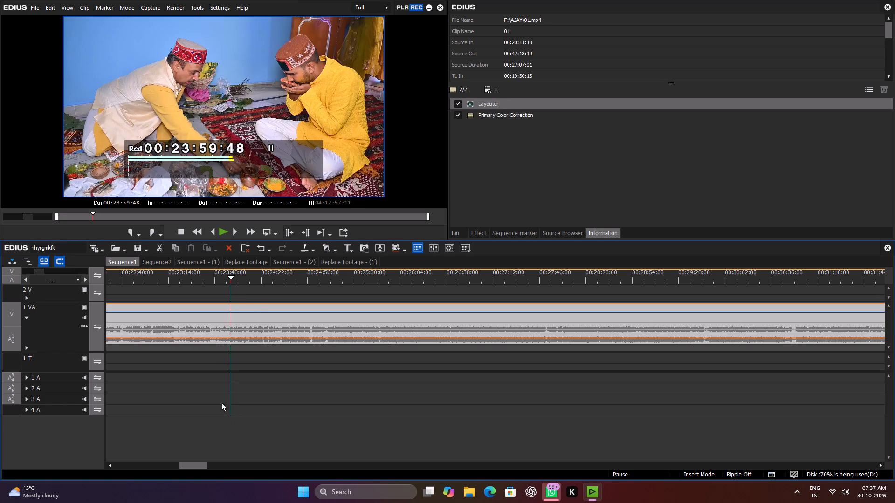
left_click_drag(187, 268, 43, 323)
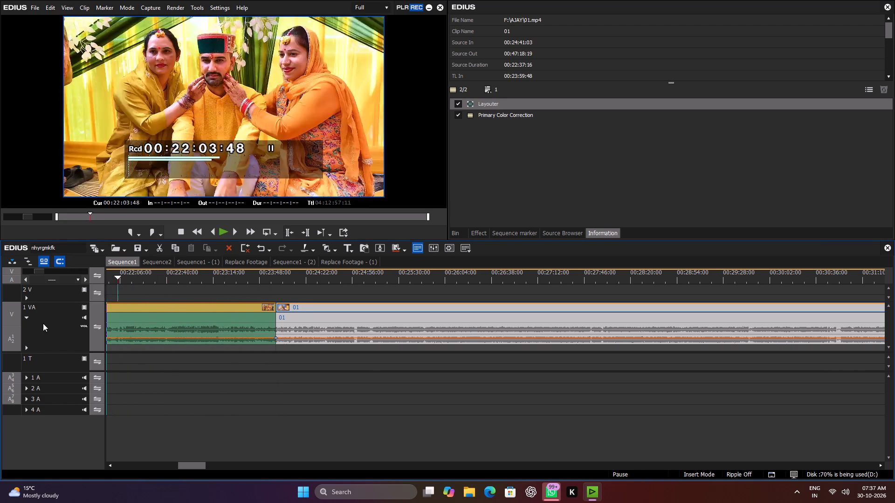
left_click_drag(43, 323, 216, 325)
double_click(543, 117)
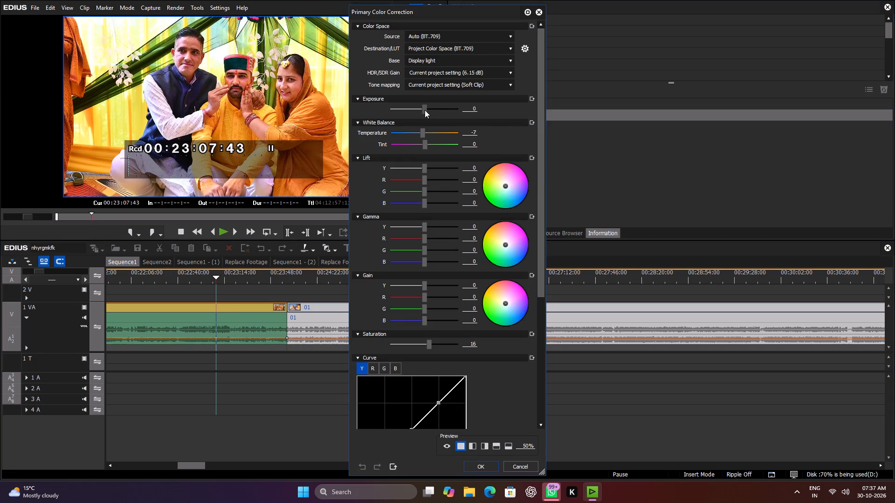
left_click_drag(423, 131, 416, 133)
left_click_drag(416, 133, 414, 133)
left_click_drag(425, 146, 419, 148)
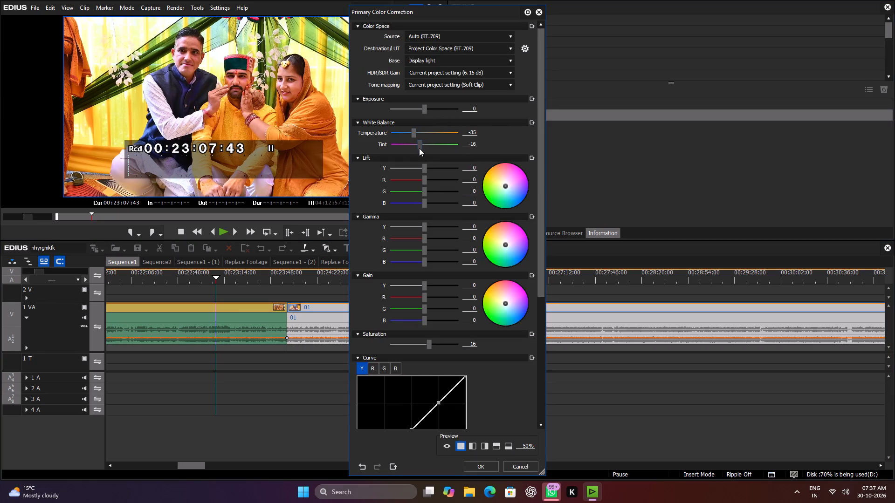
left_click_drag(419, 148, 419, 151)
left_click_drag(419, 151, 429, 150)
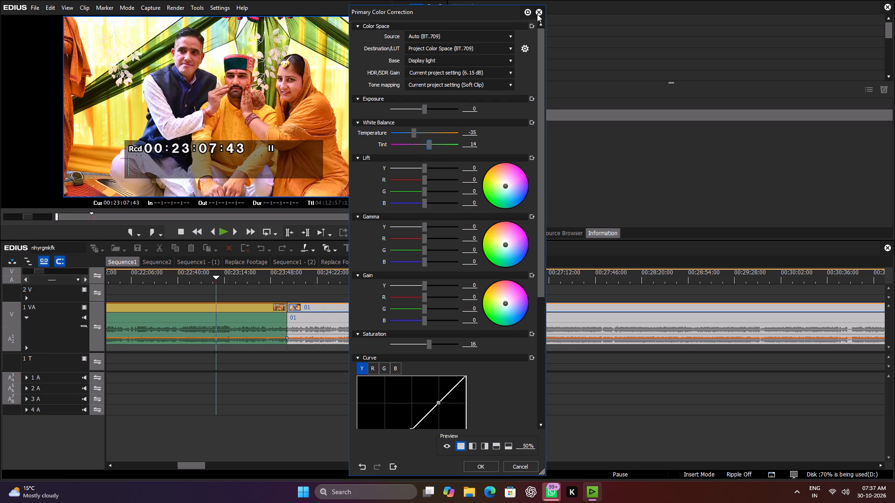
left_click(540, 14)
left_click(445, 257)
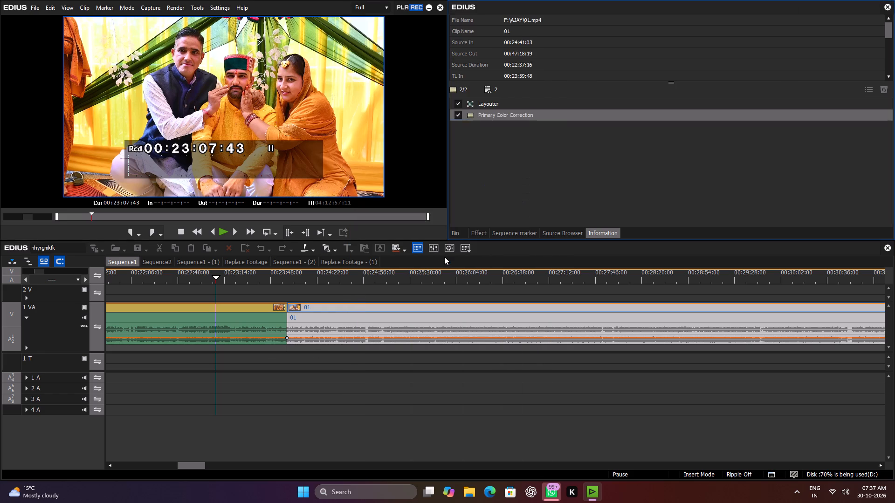
Adjust Primary Color Correction on the yellow-backdrop clip starting at 00:19:30:13 to Temperature -11, Tint 5 and Saturation 10.
left_click(255, 310)
double_click(503, 111)
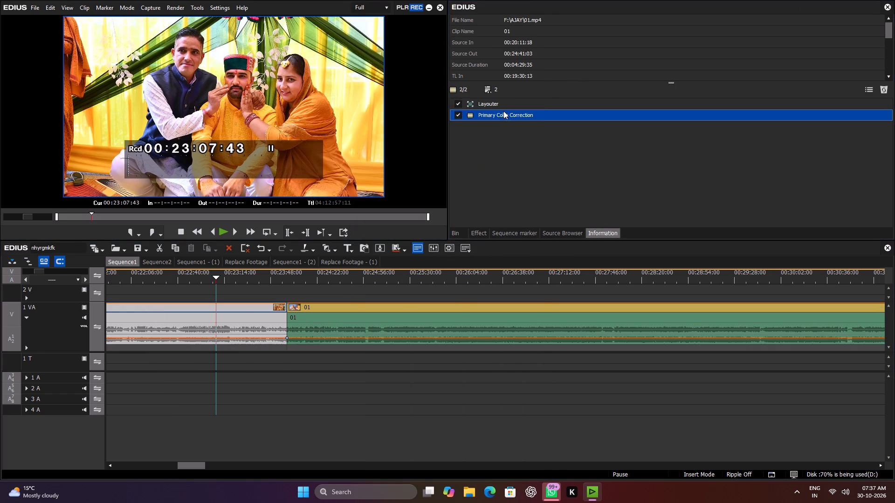
left_click(421, 135)
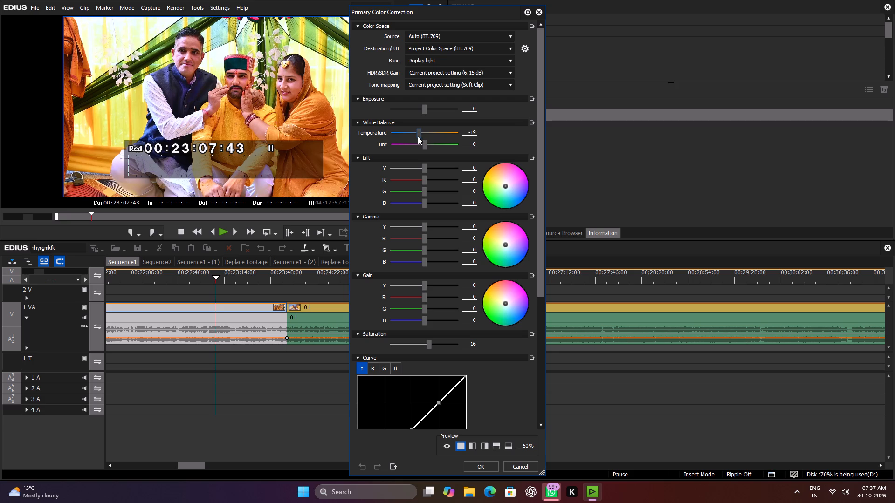
left_click(427, 144)
left_click(428, 343)
left_click(487, 464)
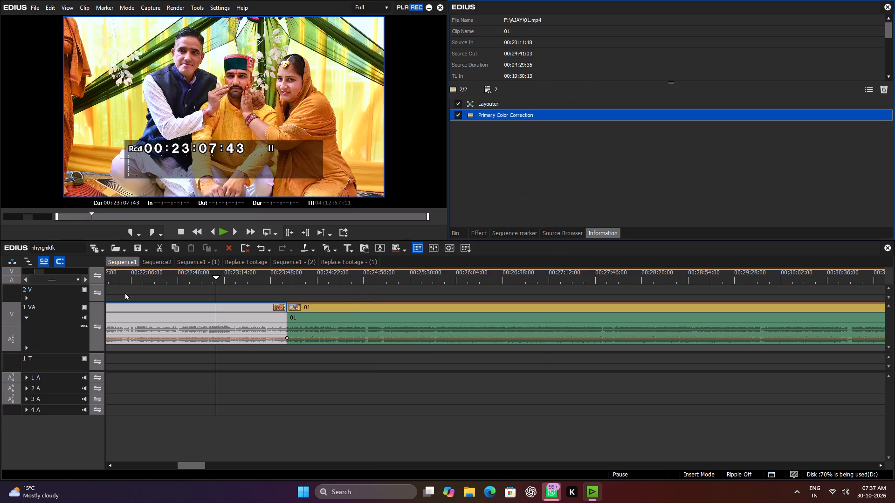
Play the corrected yellow-backdrop clip from about 00:21:58, including full screen, to check its color.
left_click_drag(167, 272, 188, 324)
key("space")
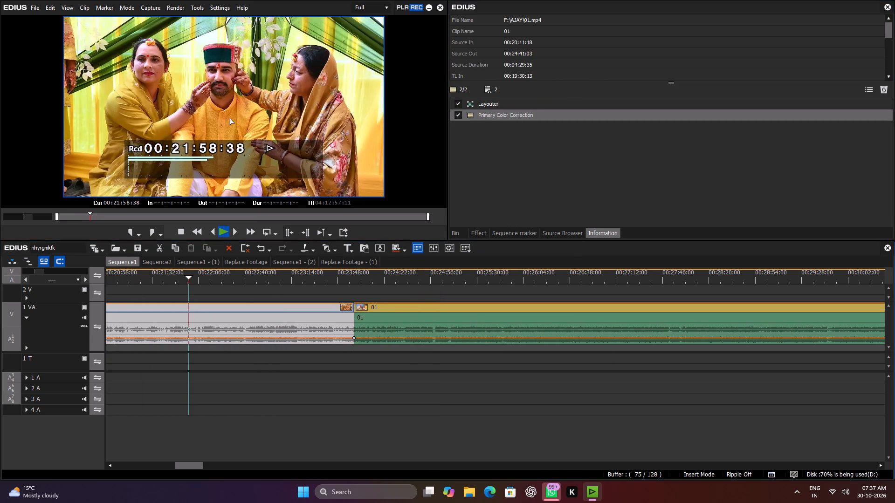
double_click(230, 118)
double_click(322, 142)
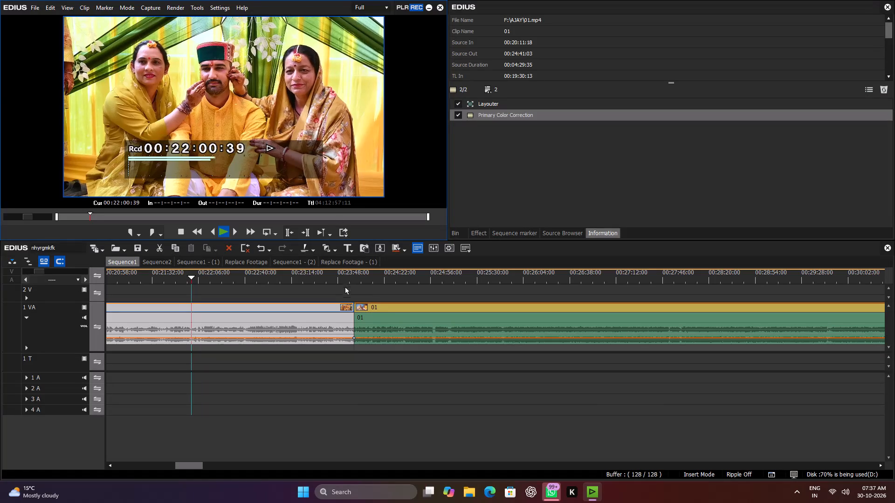
Split the clip at 00:32:17:48, where the indoor blue-wall ritual changes to the three women outdoors in the pink tent.
left_click_drag(355, 283, 485, 290)
key("space")
left_click_drag(534, 278, 678, 289)
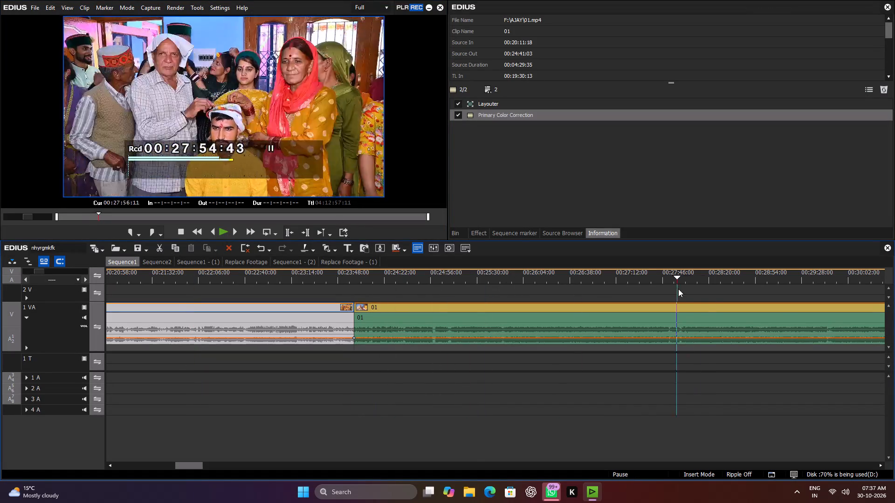
left_click_drag(678, 289, 879, 334)
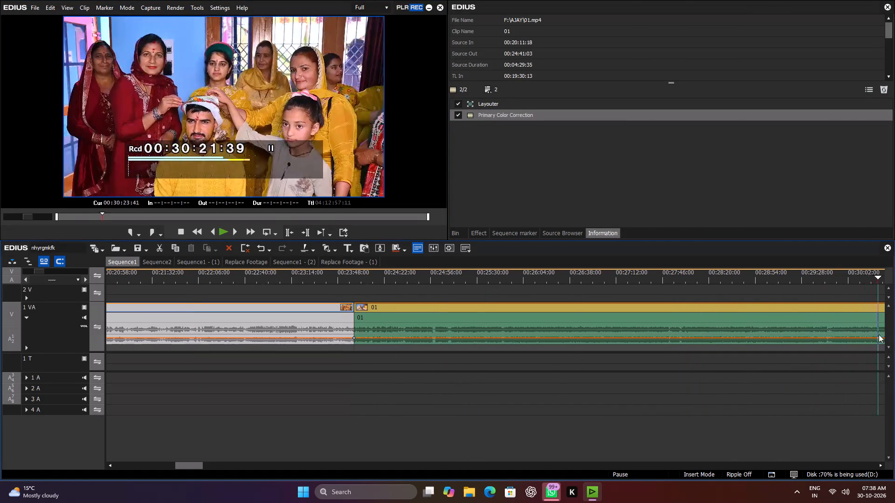
left_click_drag(879, 334, 894, 334)
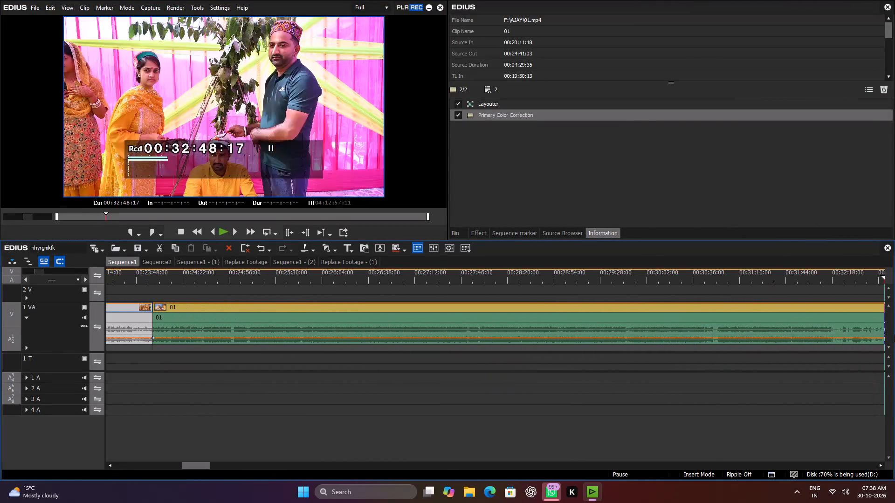
left_click_drag(894, 334, 815, 349)
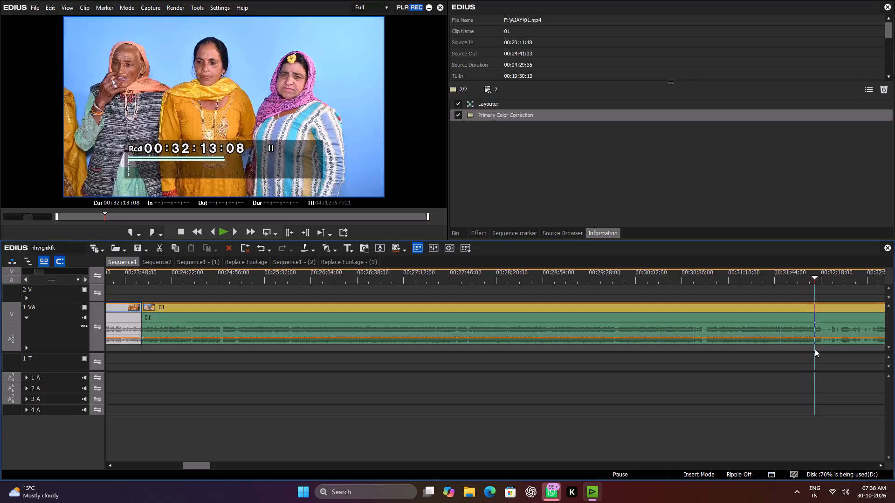
left_click_drag(815, 349, 822, 351)
scroll(811, 343, "up", 9)
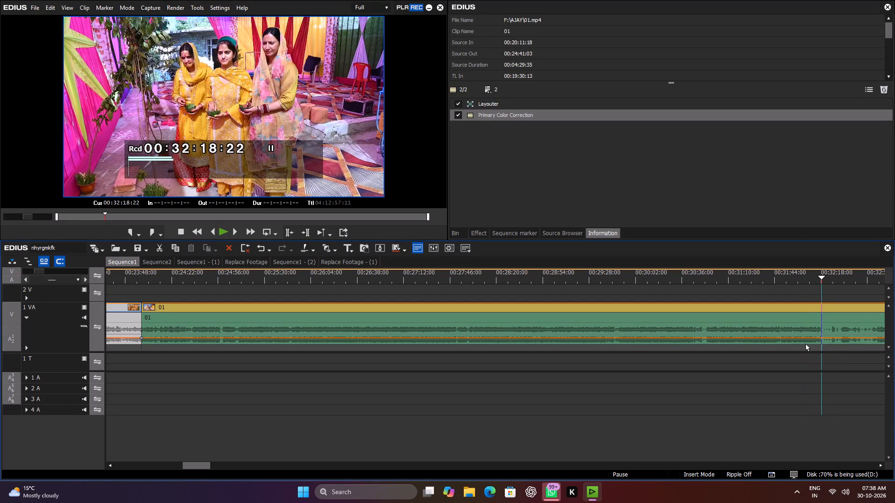
scroll(802, 338, "up", 16)
scroll(824, 326, "up", 18)
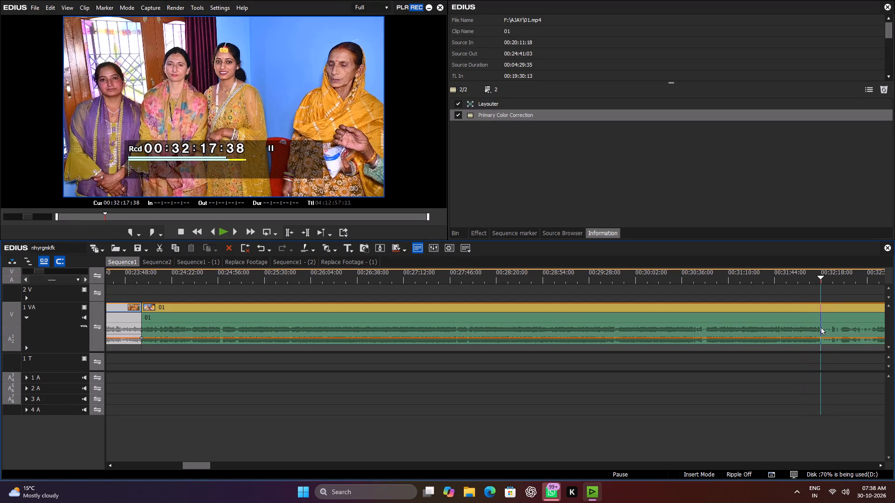
scroll(820, 327, "down", 10)
scroll(832, 317, "up", 1)
scroll(832, 317, "down", 1)
left_click(820, 326)
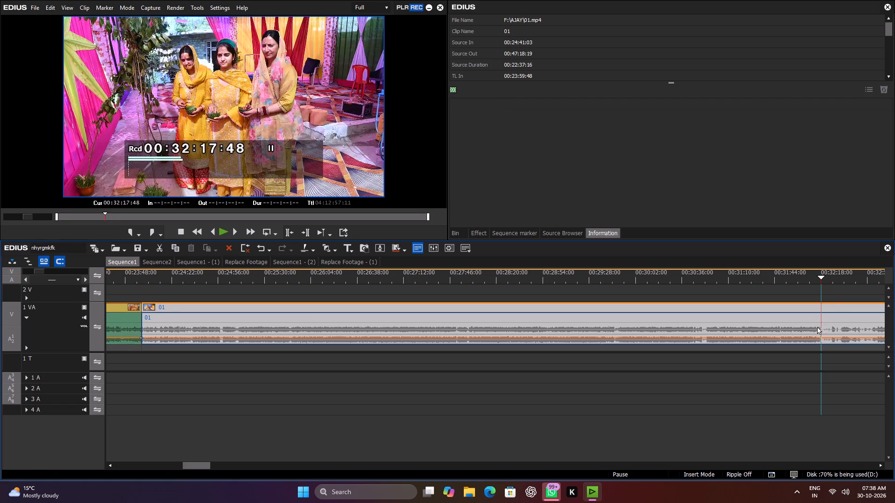
key("c")
Apply Primary Color Correction to the indoor blue-wall clip starting at 00:23:59:48, with Temperature -10 and Exposure 5.
left_click_drag(656, 288, 631, 285)
left_click_drag(630, 283, 511, 290)
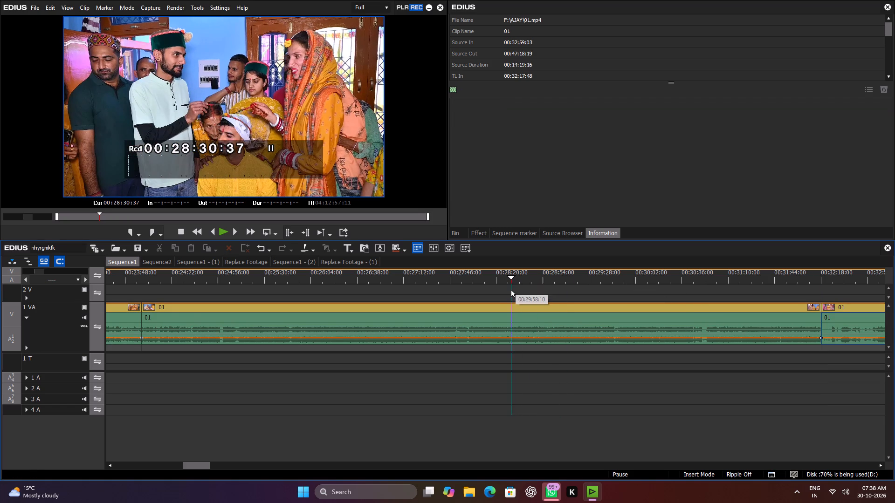
left_click(483, 235)
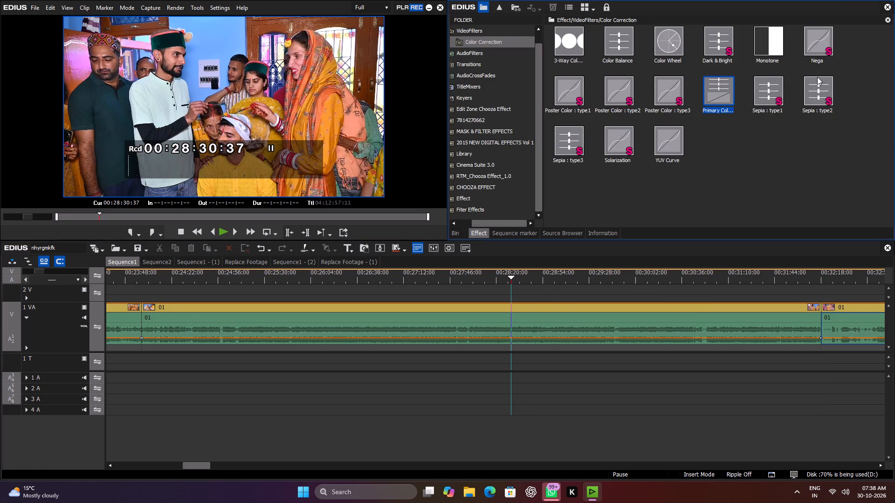
left_click_drag(718, 95, 554, 305)
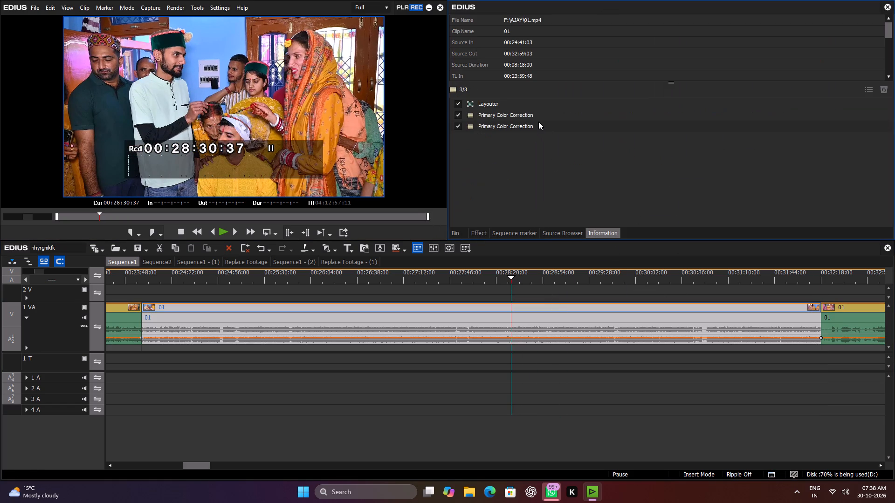
double_click(537, 125)
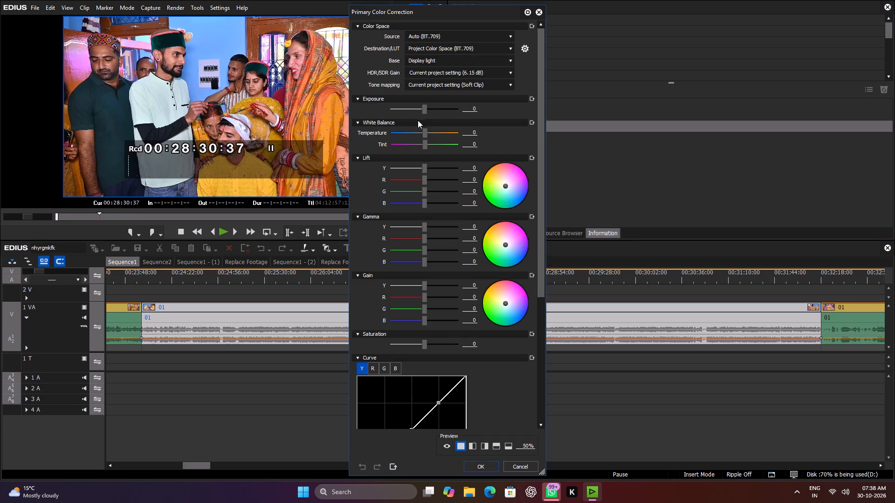
left_click(425, 133)
left_click(423, 109)
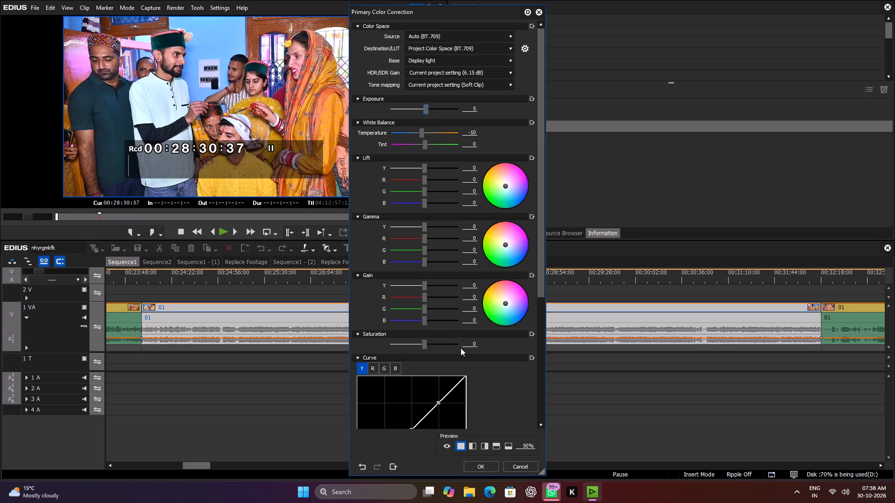
left_click(474, 462)
Set Exposure to 1 in the added Primary Color Correction of the indoor blue-wall clip, judging it at 00:24:40:05.
left_click_drag(195, 278, 193, 283)
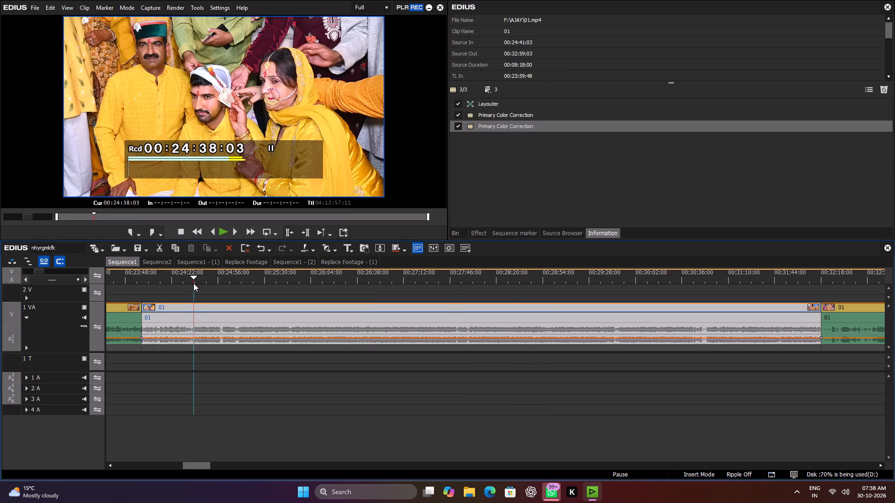
left_click_drag(193, 283, 196, 283)
double_click(484, 123)
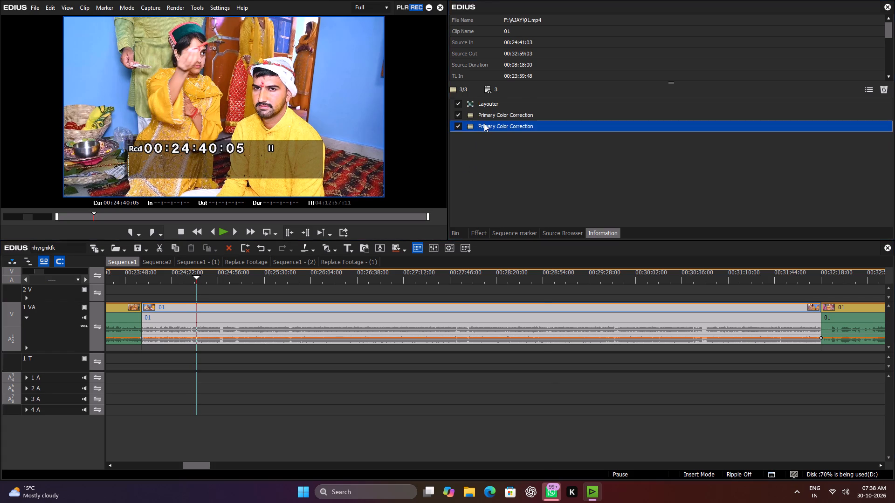
left_click(427, 110)
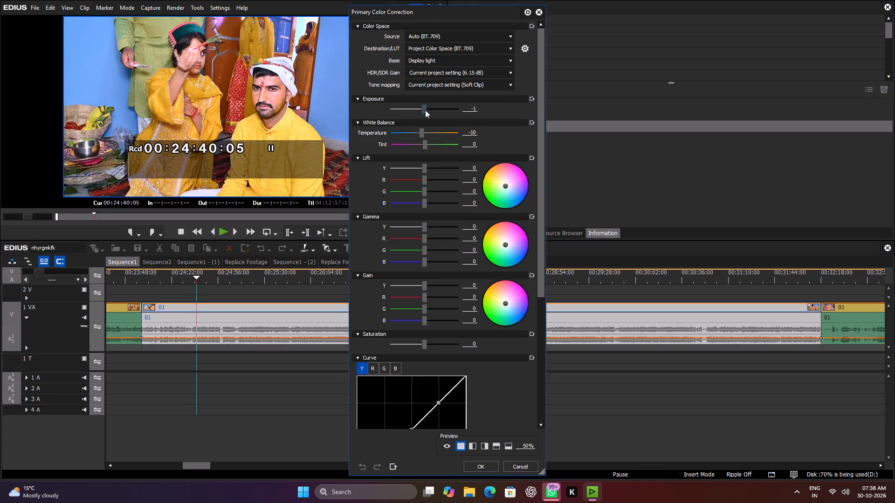
left_click(479, 468)
Play the corrected indoor blue-wall clip from about 00:29:24, 00:30:35 and 00:31:45, and review its Primary Color Correction filter.
left_click_drag(443, 278, 584, 288)
key("space")
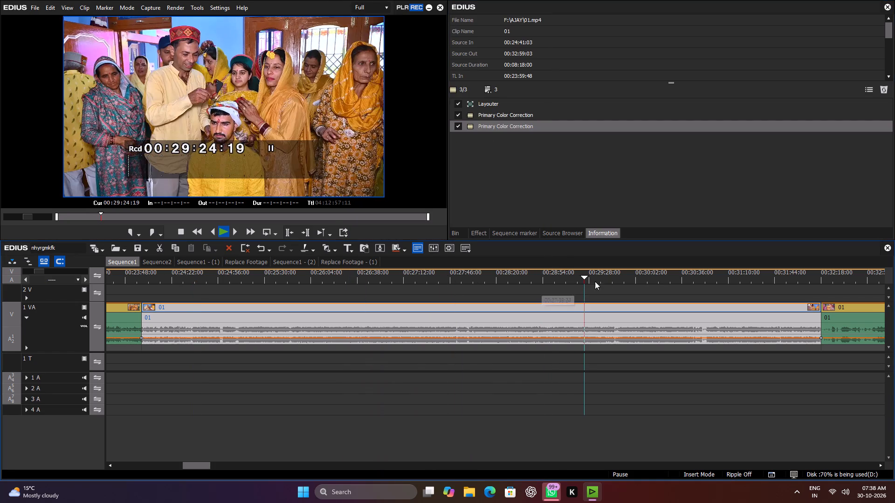
left_click_drag(626, 276, 680, 285)
key("space")
left_click_drag(701, 284, 715, 286)
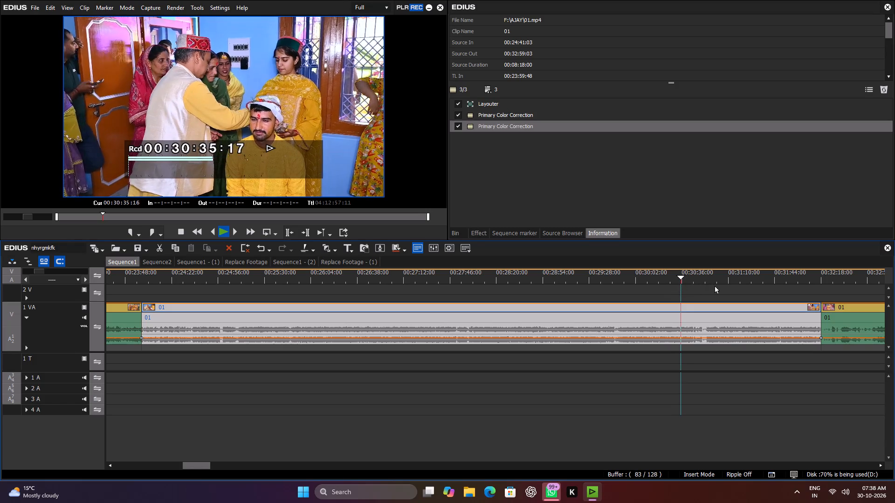
left_click_drag(715, 286, 719, 286)
left_click(719, 280)
double_click(530, 117)
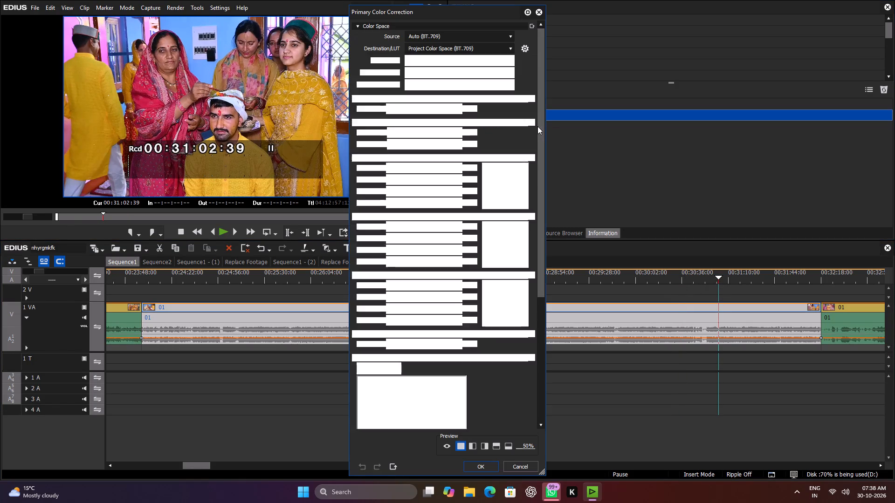
left_click(484, 465)
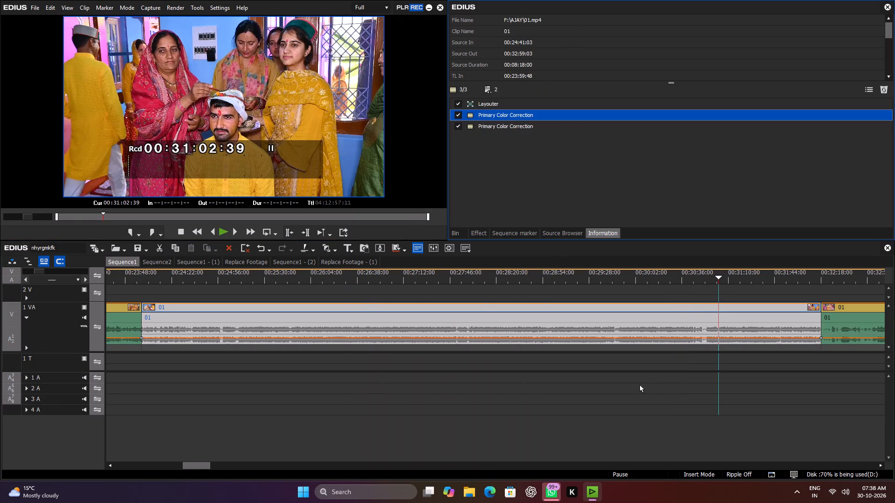
left_click_drag(744, 278, 773, 283)
key("space")
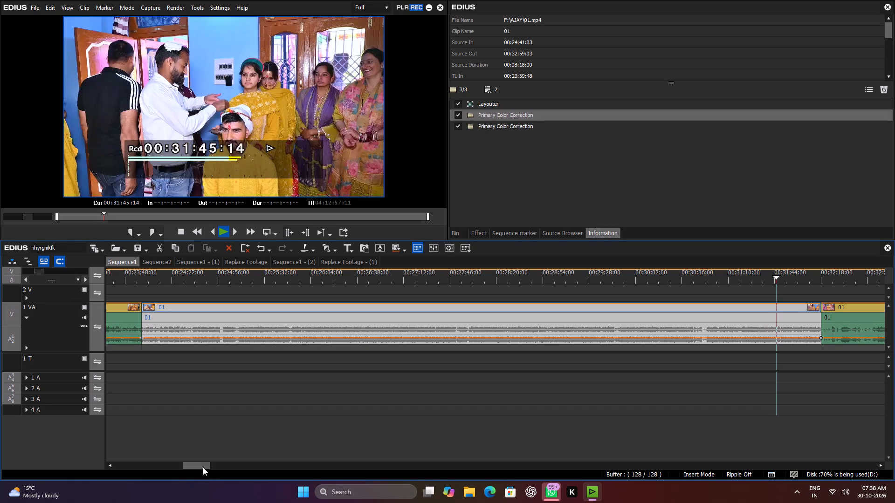
left_click_drag(200, 464, 217, 464)
left_click(518, 125)
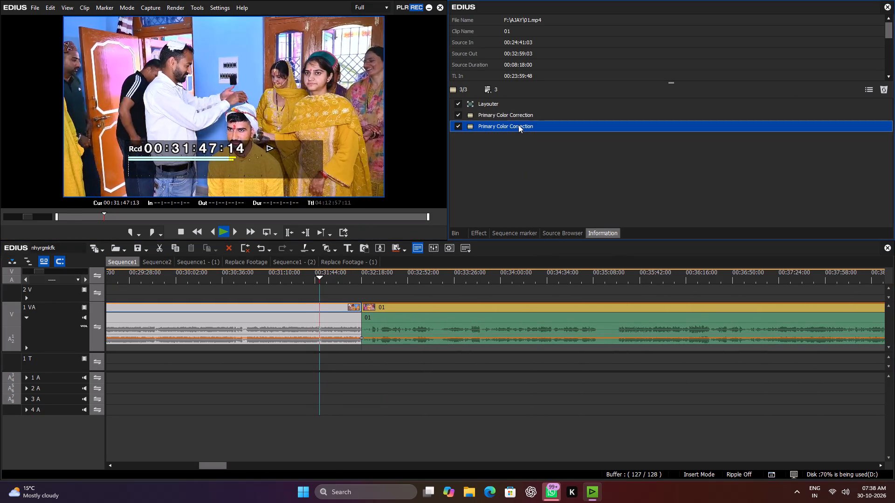
Split the clip at 00:33:47:21, where the two seated men change to the groom holding a lamp against the pink drapes.
left_click_drag(373, 284, 380, 284)
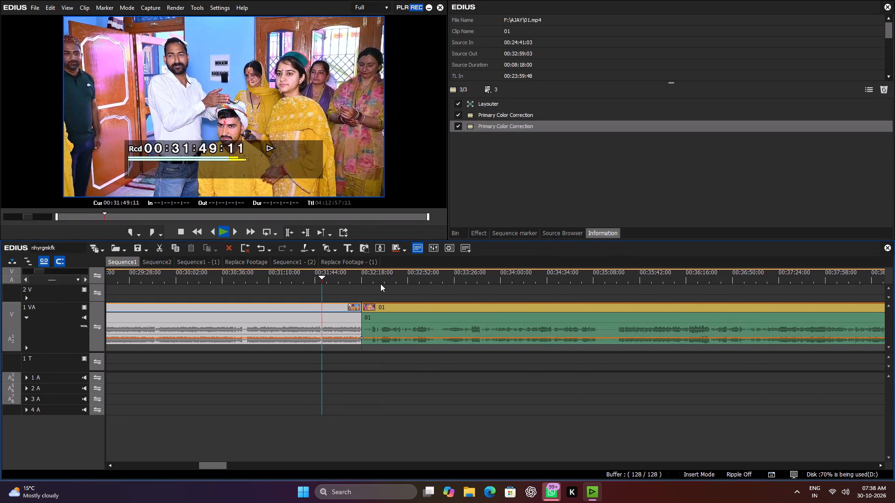
left_click_drag(380, 284, 384, 284)
left_click_drag(384, 279, 515, 307)
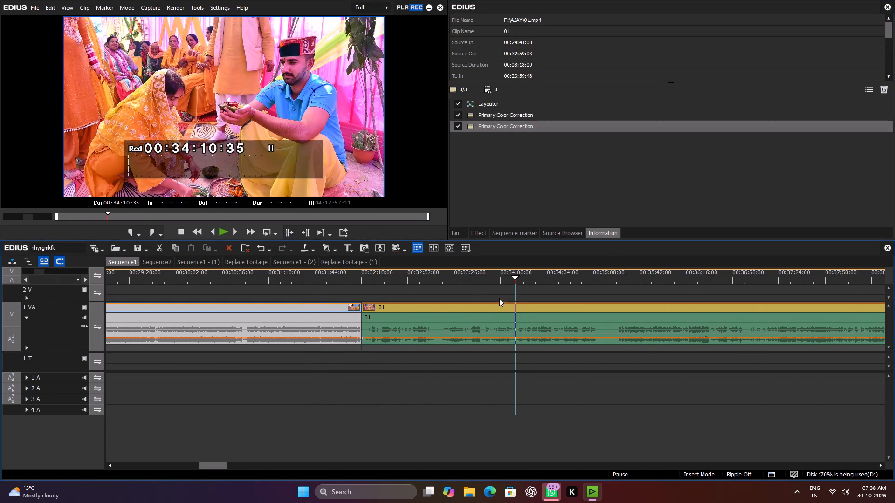
left_click_drag(501, 269, 475, 285)
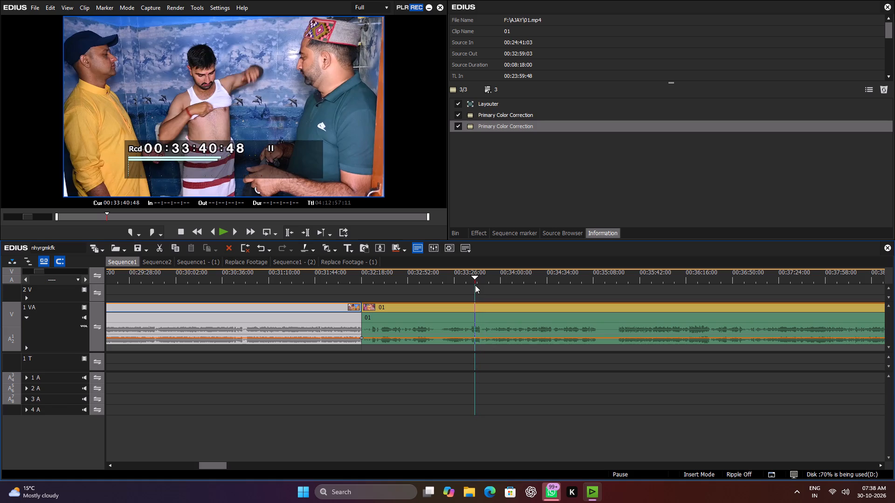
left_click_drag(475, 285, 485, 285)
scroll(481, 282, "up", 8)
scroll(480, 282, "up", 18)
scroll(478, 282, "up", 10)
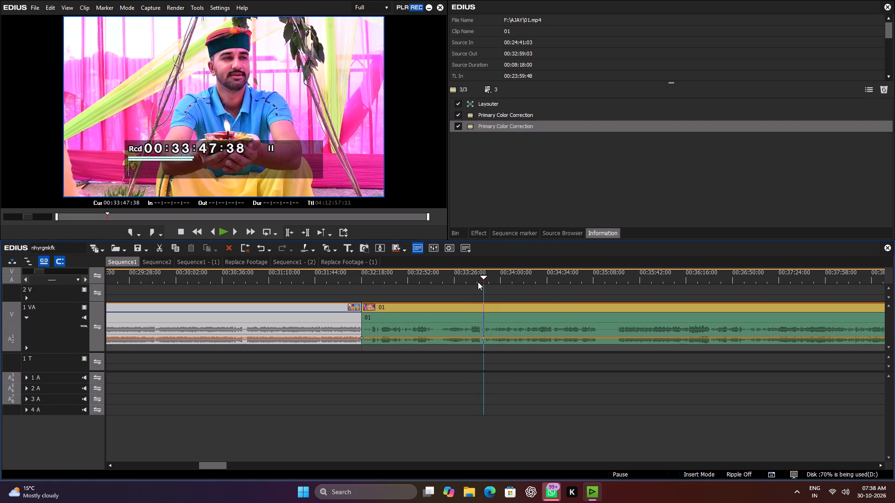
scroll(478, 281, "up", 17)
scroll(478, 280, "up", 9)
scroll(478, 280, "down", 5)
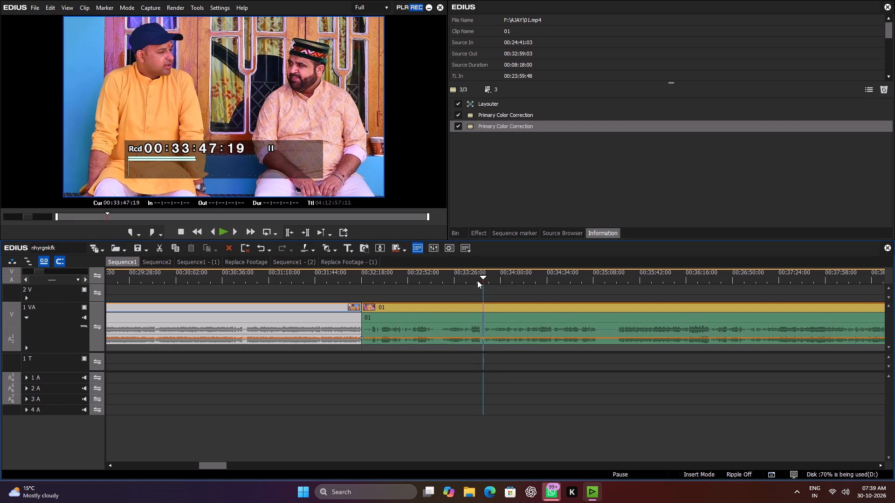
scroll(477, 280, "down", 4)
scroll(477, 280, "up", 1)
scroll(477, 280, "down", 1)
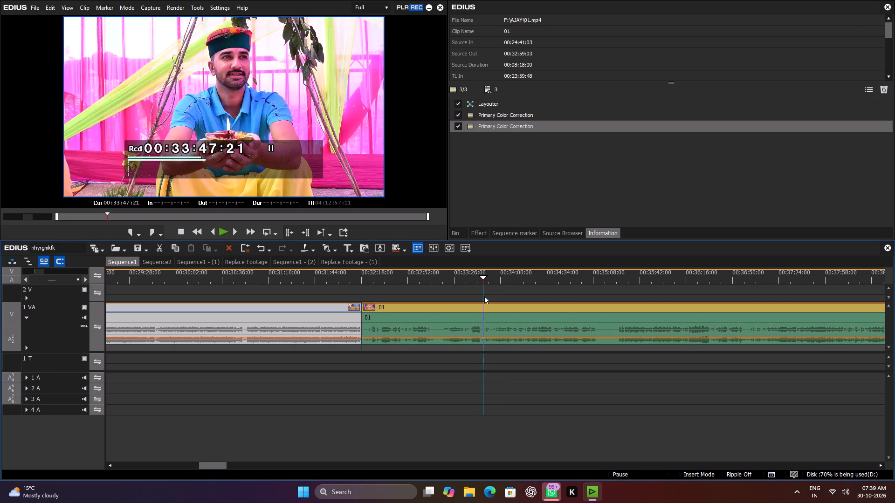
key("c")
left_click(509, 313)
key("c")
Split the clip at 00:36:17:19, where the seated pink-tent ritual changes to the men standing outdoors around the groom.
left_click_drag(513, 279, 666, 307)
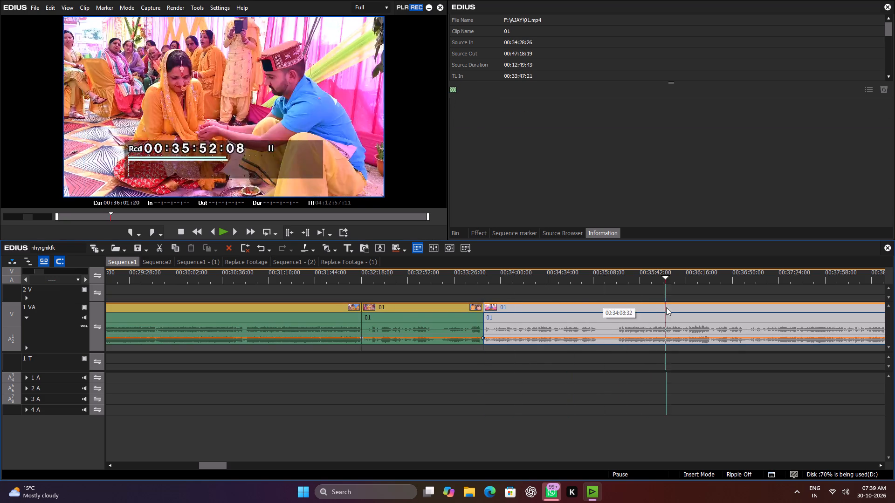
left_click_drag(666, 307, 693, 343)
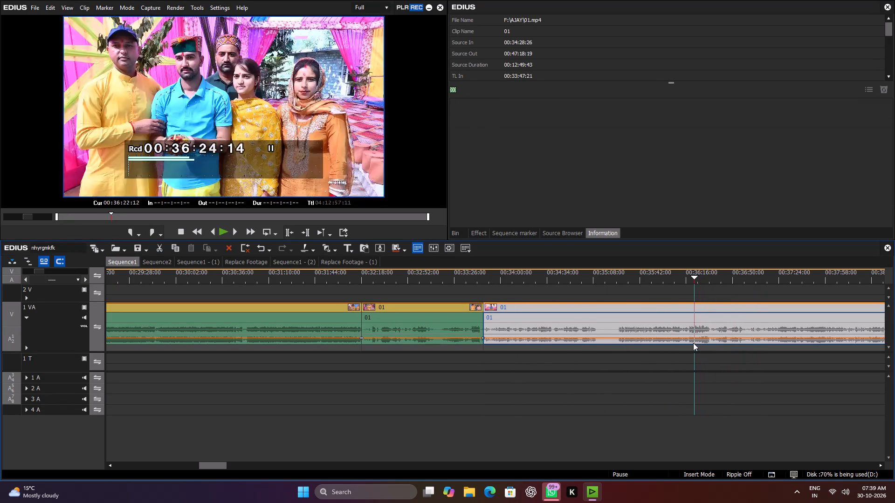
left_click_drag(693, 343, 692, 340)
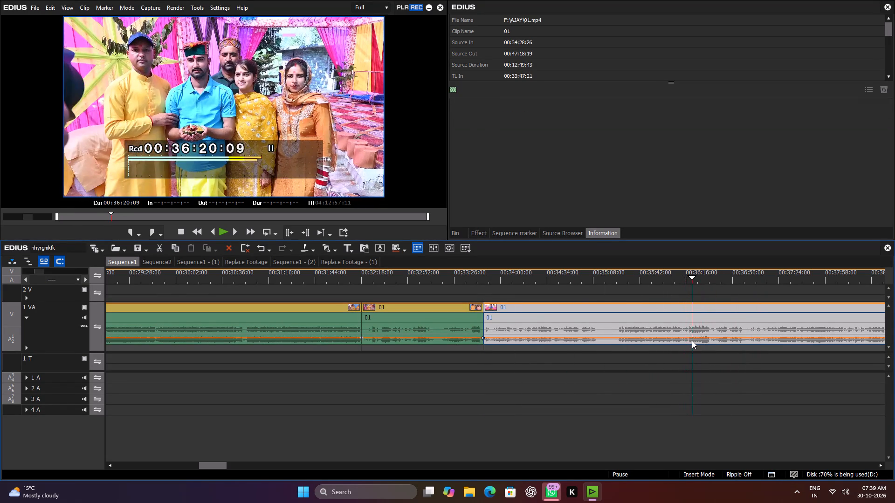
left_click_drag(692, 340, 688, 341)
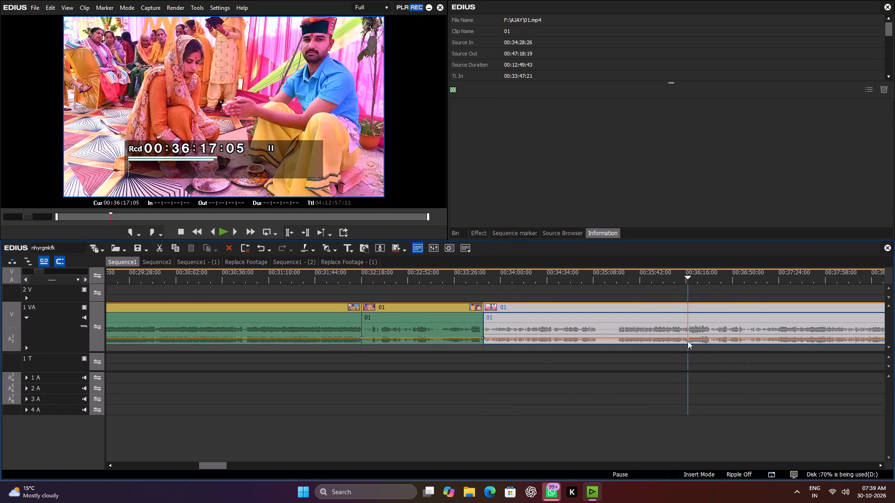
left_click_drag(688, 341, 688, 341)
scroll(688, 339, "up", 6)
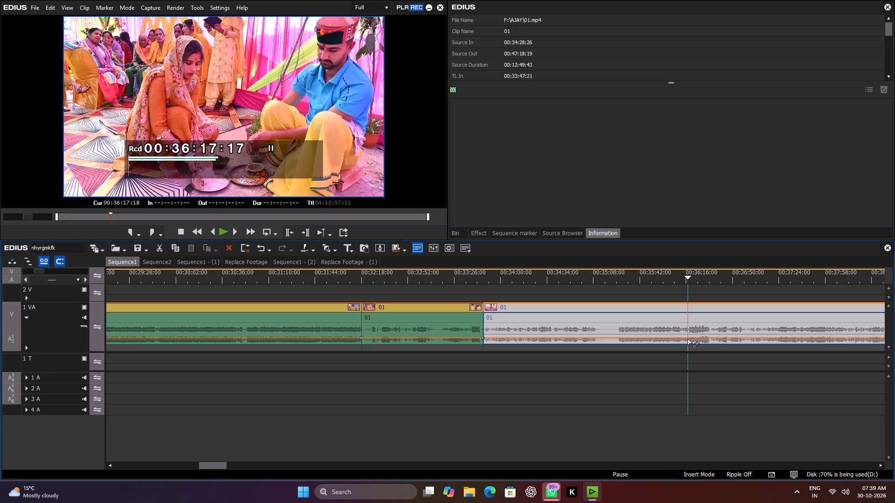
scroll(688, 339, "up", 2)
scroll(687, 336, "down", 5)
scroll(687, 336, "up", 2)
scroll(687, 336, "down", 1)
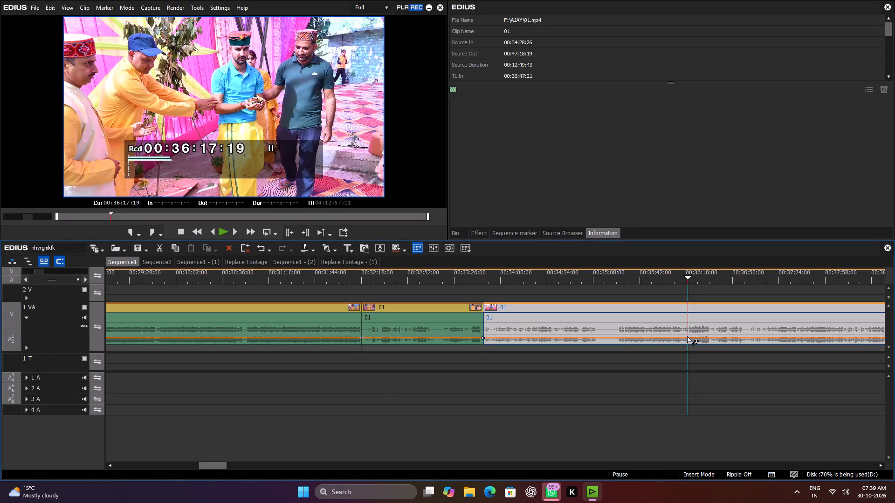
key("c")
Add a second Primary Color Correction to the seated pink-tent ritual clip between 00:33:47:21 and 00:36:17:19.
left_click_drag(599, 276, 571, 292)
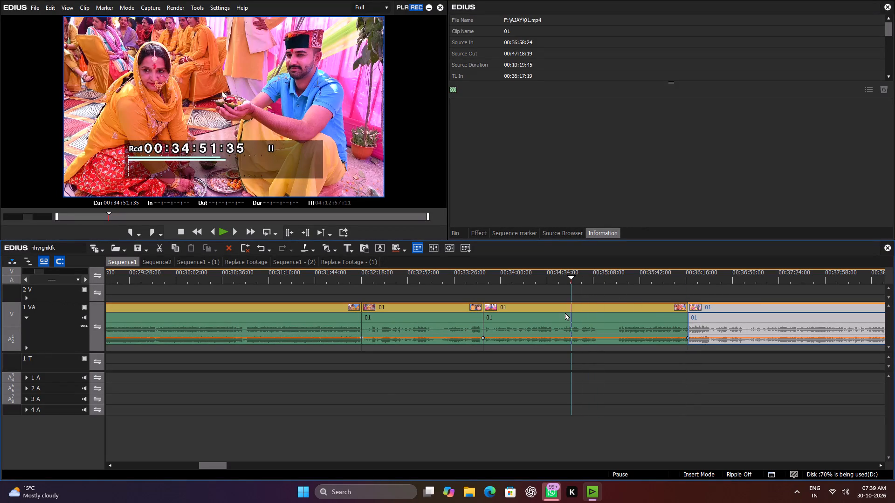
left_click(565, 313)
left_click(473, 236)
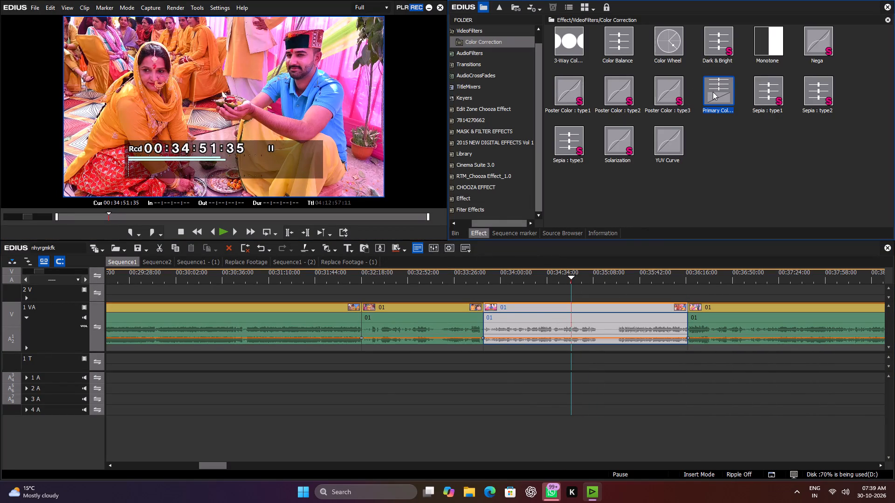
left_click_drag(713, 93, 586, 311)
In the pink-tent clip's added Primary Color Correction, set Tint to 47, Temperature to 14 and Exposure to 12, judging it at 00:34:51:35.
double_click(553, 122)
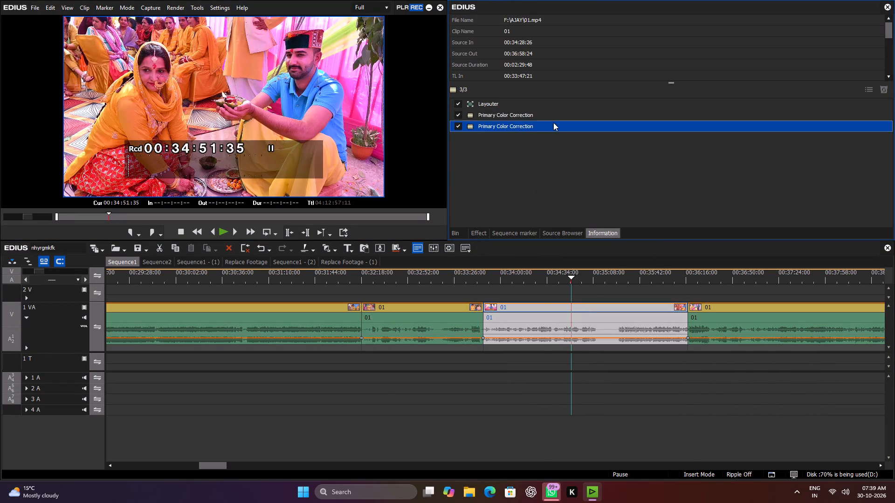
left_click_drag(425, 143, 430, 144)
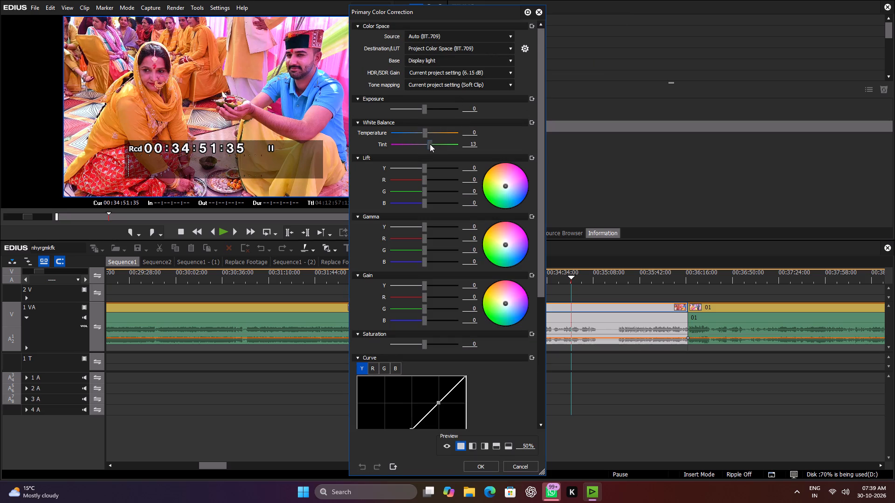
left_click_drag(430, 144, 440, 146)
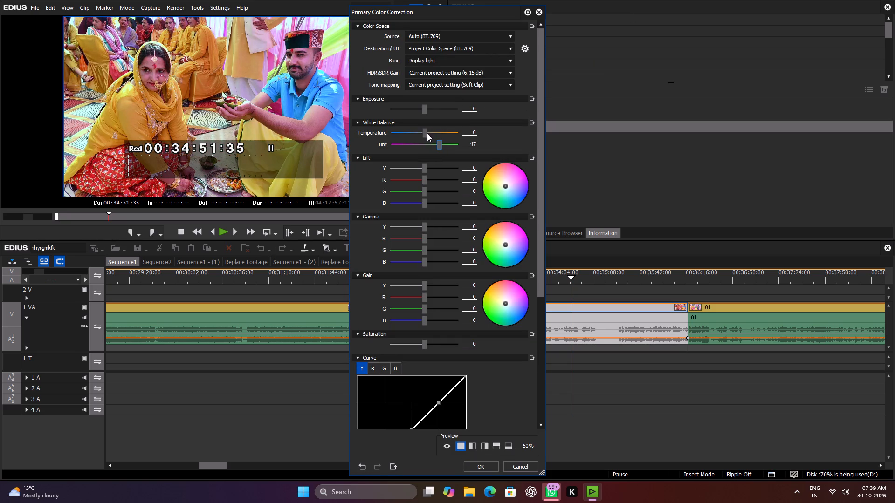
left_click_drag(427, 133, 432, 136)
left_click_drag(432, 136, 431, 136)
left_click(425, 109)
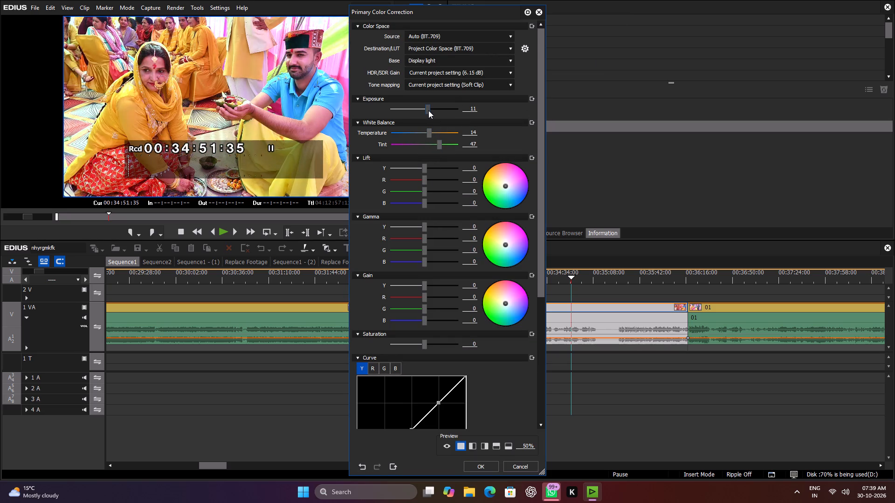
left_click(481, 465)
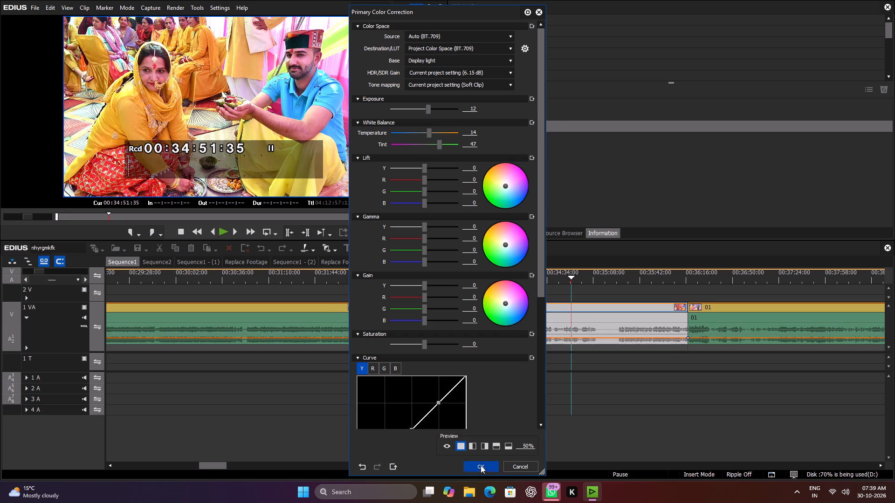
Play the corrected pink-tent clip from about 00:33:54, viewing it enlarged, and check it again further along.
left_click_drag(513, 277, 492, 283)
key("space")
double_click(269, 68)
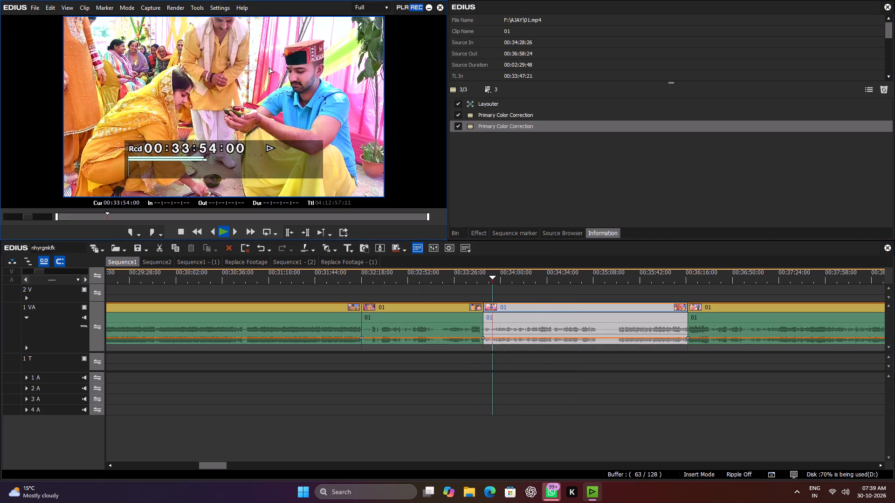
double_click(484, 154)
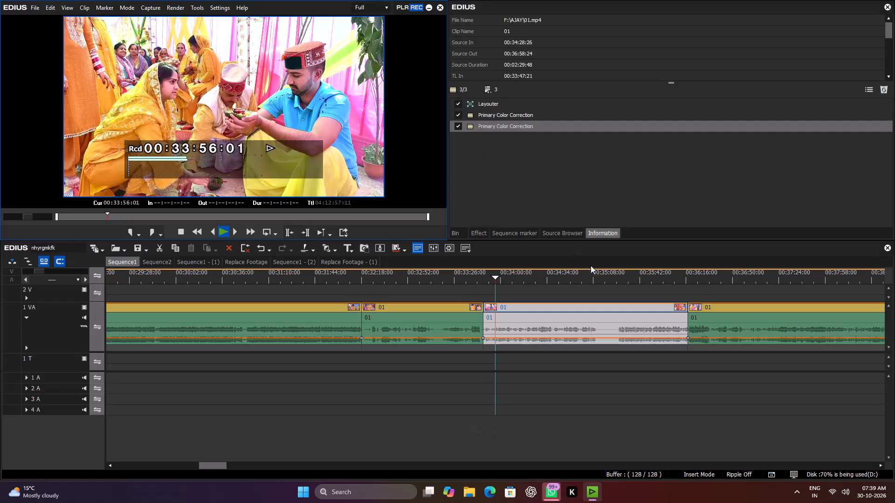
left_click(581, 274)
left_click(606, 280)
key("space")
Cut the section from 00:35:09:23 to 00:35:27:28 out of the pink-tent clip and close the gap.
left_click_drag(607, 276, 594, 279)
key("c")
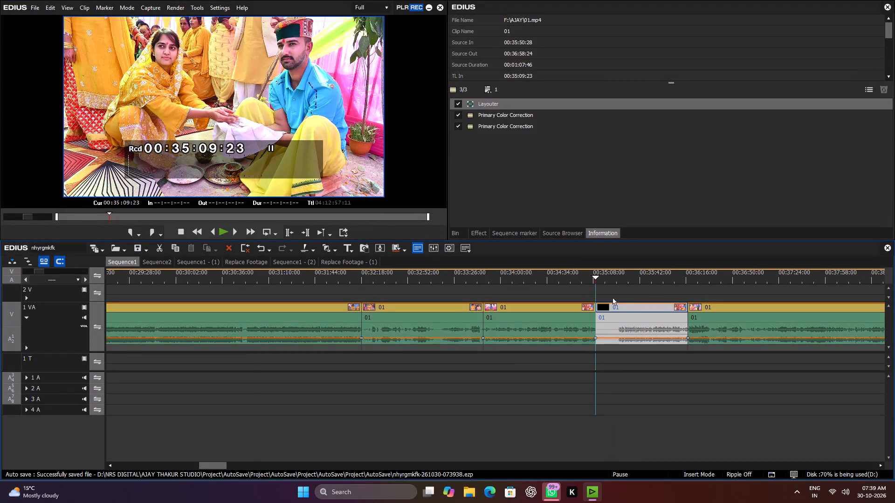
left_click_drag(614, 274, 620, 278)
key("c")
left_click(604, 315)
right_click(606, 315)
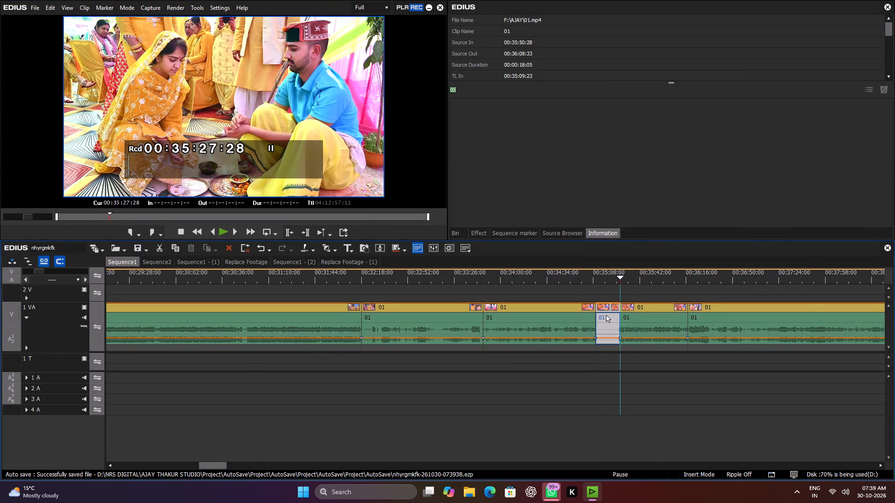
left_click(633, 204)
Play the rest of the pink-tent ritual from about 00:35:27, 00:35:40 and 00:35:54 to check its look.
key("space")
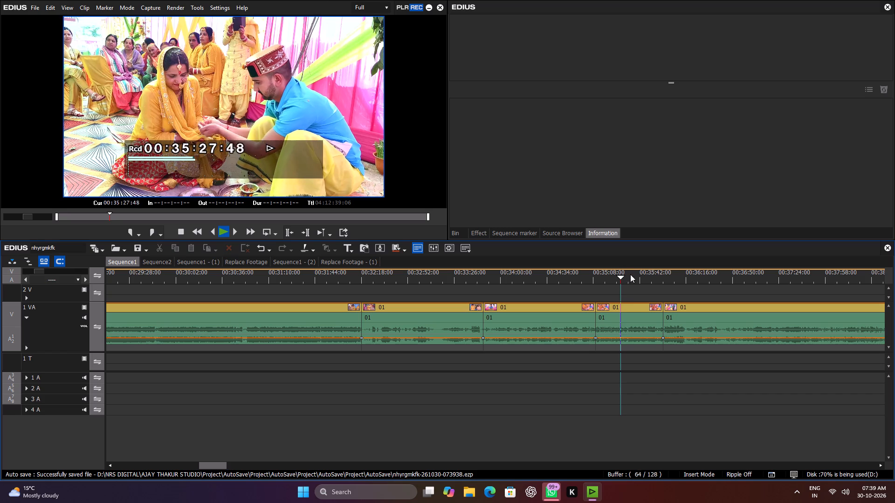
left_click(637, 276)
key("space")
left_click(648, 277)
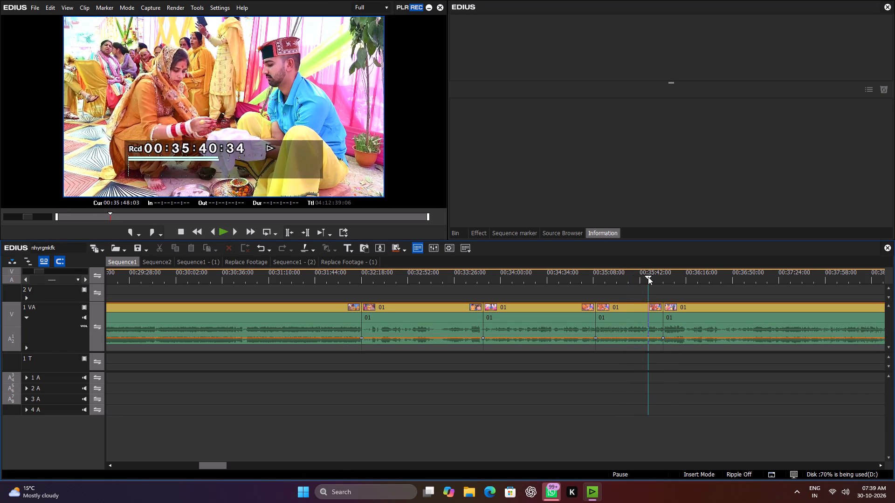
key("space")
left_click(654, 276)
key("space")
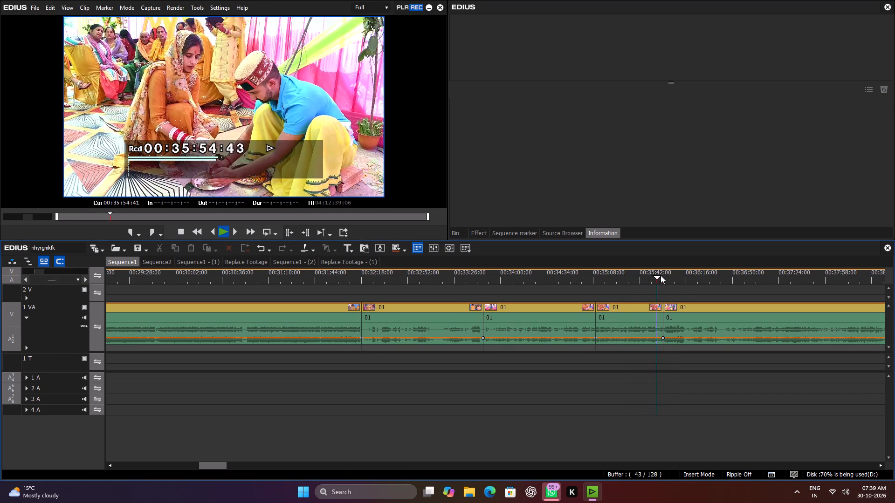
Split the clip at 00:36:13:25, where the blue house front changes to the black fire pit with white markings.
left_click_drag(661, 275, 698, 286)
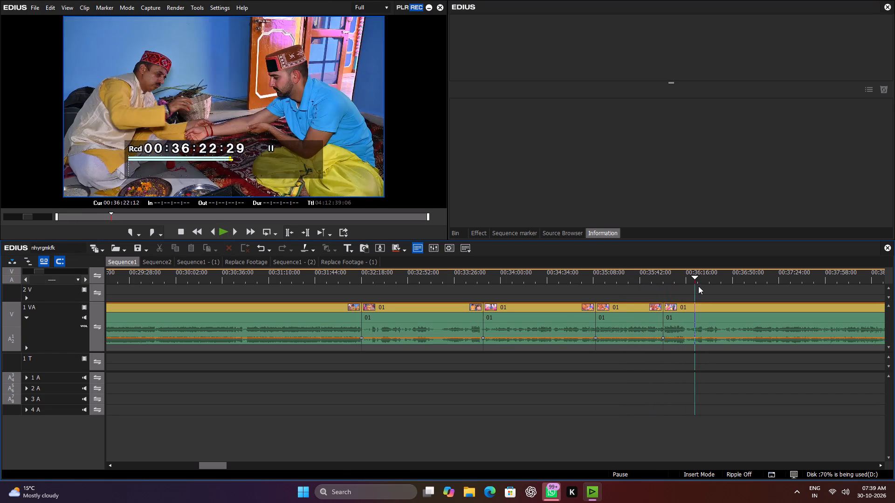
left_click_drag(698, 286, 688, 287)
scroll(666, 252, "up", 8)
scroll(641, 216, "up", 10)
scroll(711, 326, "up", 10)
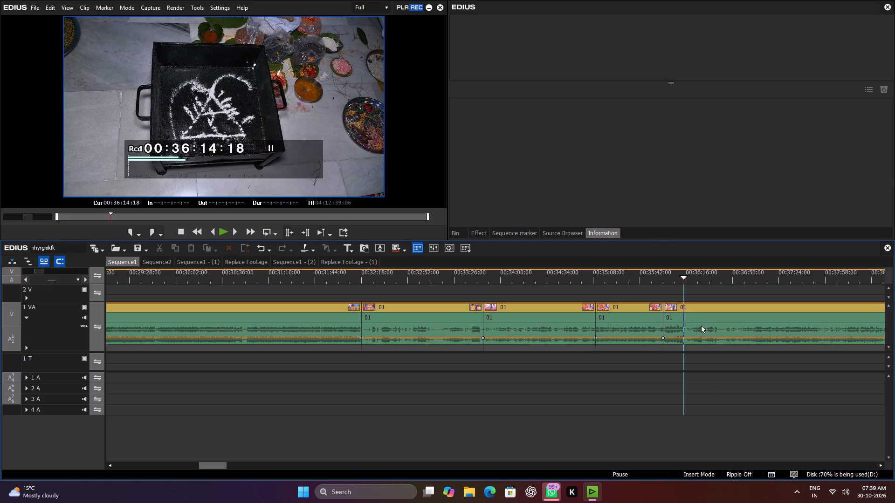
scroll(692, 329, "up", 9)
scroll(692, 328, "up", 20)
scroll(692, 328, "up", 15)
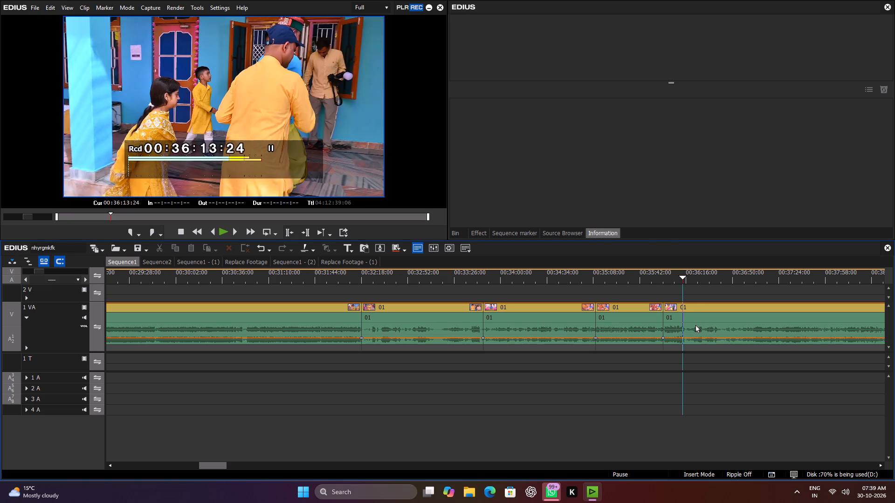
scroll(695, 325, "up", 1)
scroll(697, 296, "down", 4)
scroll(694, 297, "up", 4)
scroll(693, 299, "down", 2)
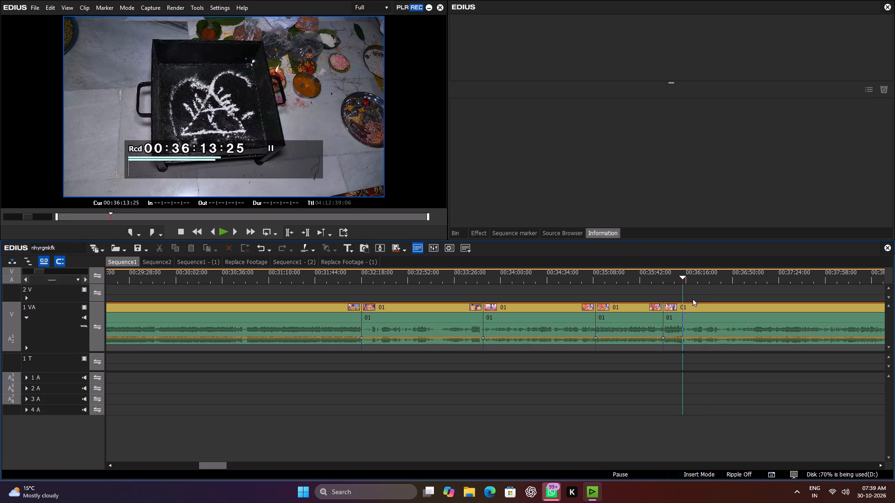
left_click(700, 315)
key("c")
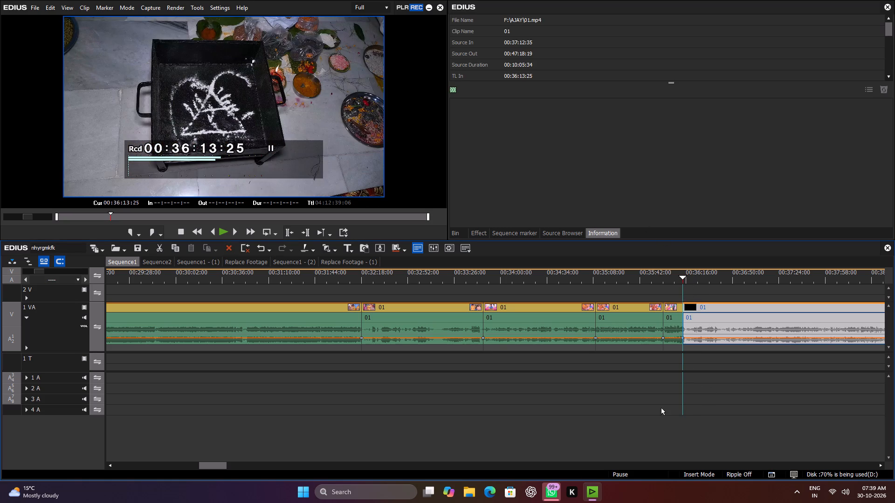
Split the clip at 00:40:07:43, where the indoor fire ritual changes to the pink-and-green pom-pom sign.
left_click_drag(215, 464, 230, 462)
left_click_drag(274, 271, 332, 292)
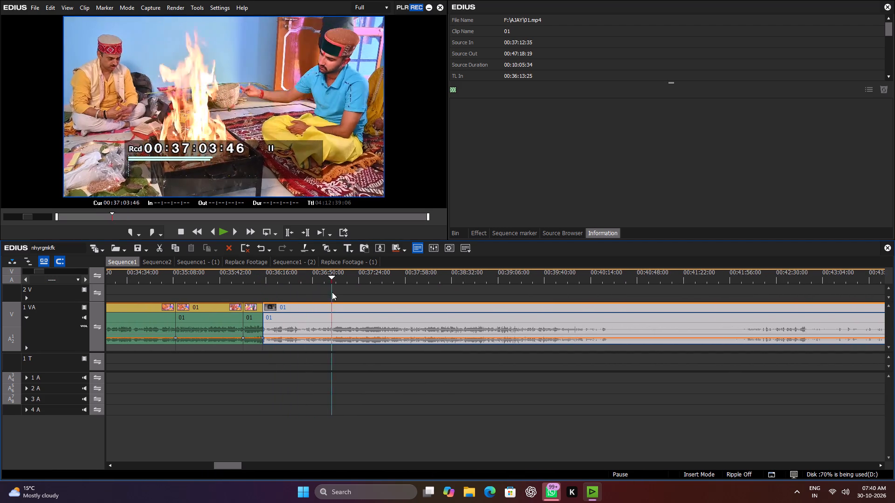
left_click_drag(332, 292, 629, 352)
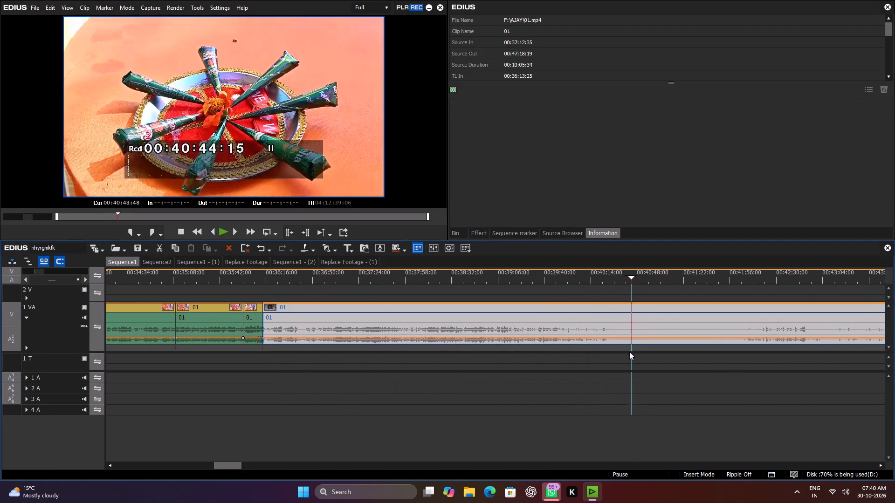
left_click_drag(629, 352, 574, 359)
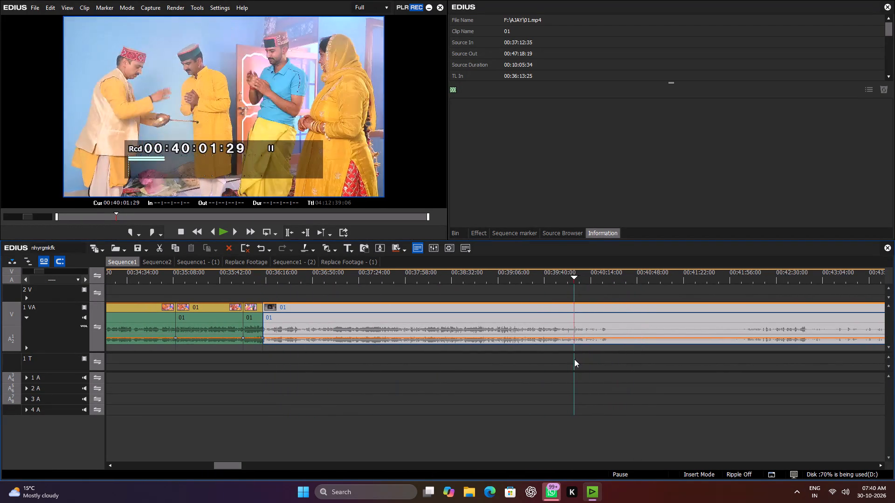
left_click_drag(574, 359, 581, 360)
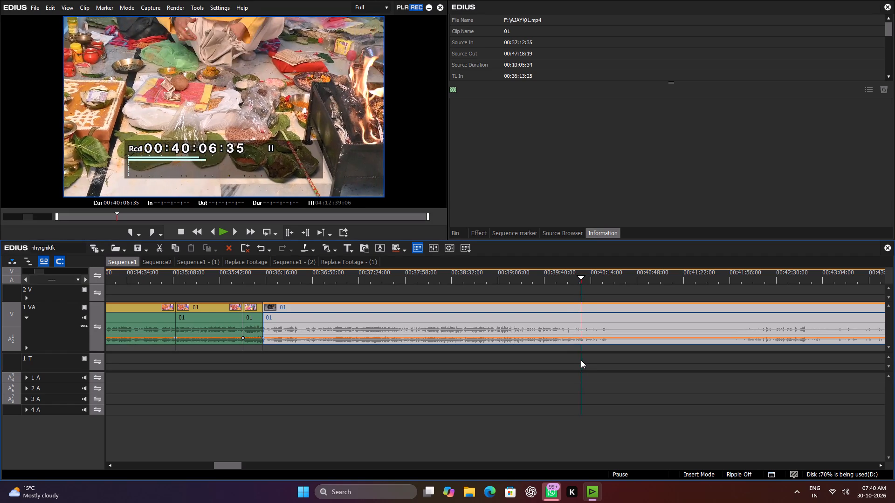
left_click_drag(581, 360, 584, 360)
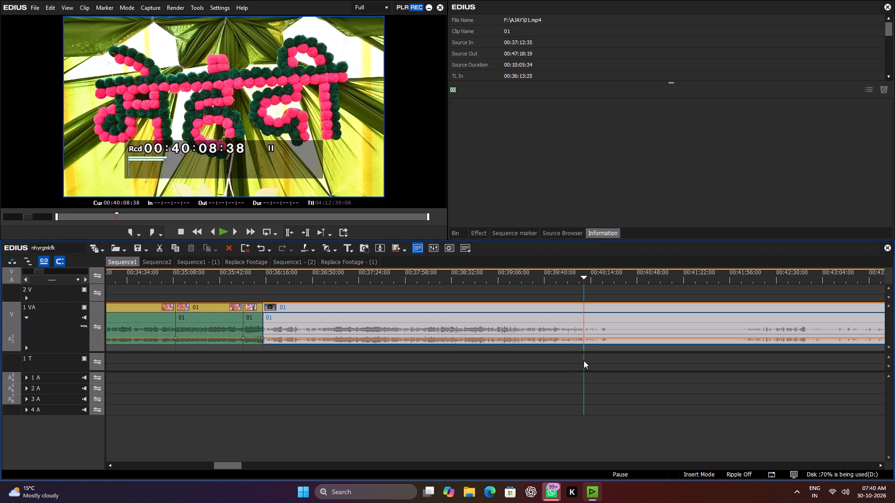
left_click_drag(584, 360, 583, 360)
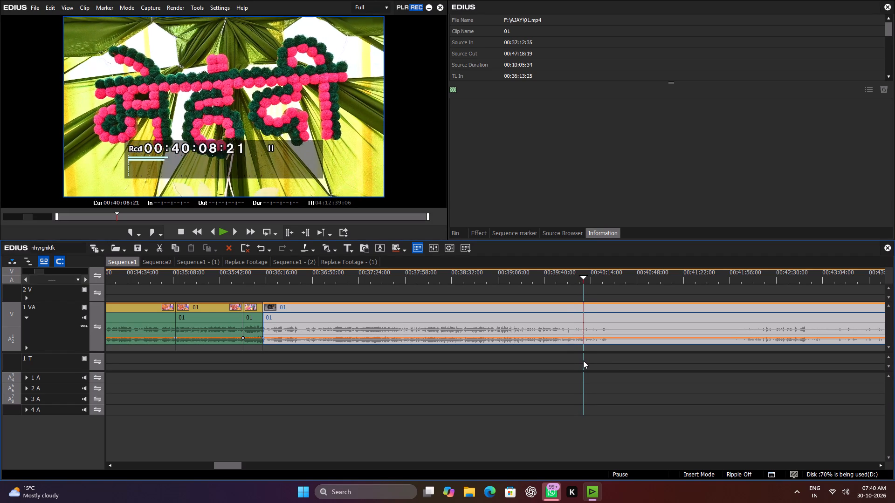
left_click_drag(583, 360, 584, 360)
scroll(582, 359, "up", 15)
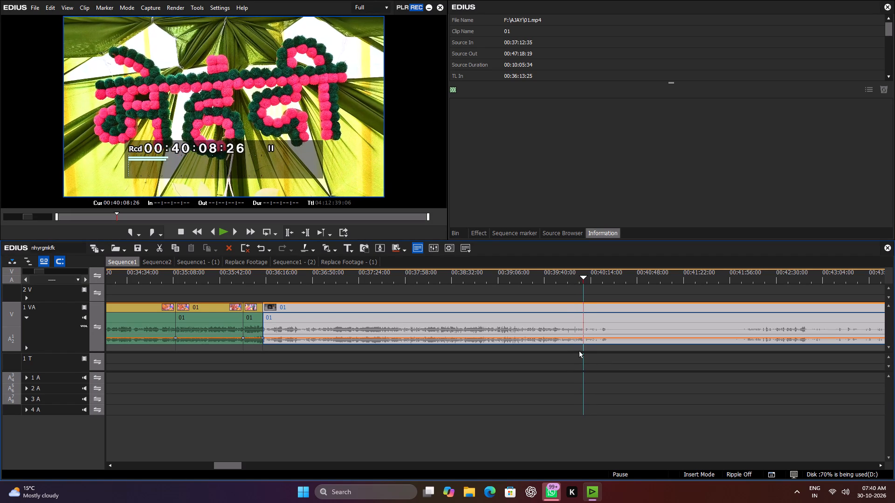
scroll(579, 351, "up", 3)
scroll(579, 351, "up", 19)
scroll(579, 351, "up", 17)
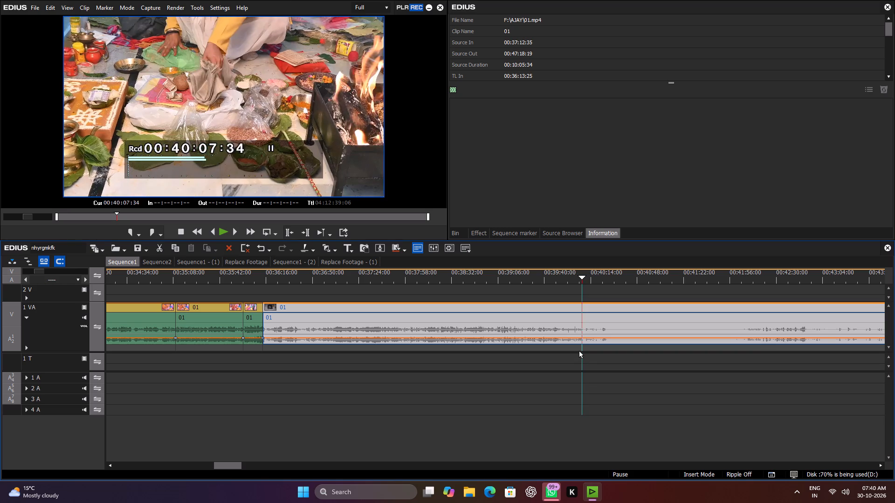
scroll(579, 351, "down", 9)
scroll(579, 351, "up", 1)
scroll(579, 351, "down", 1)
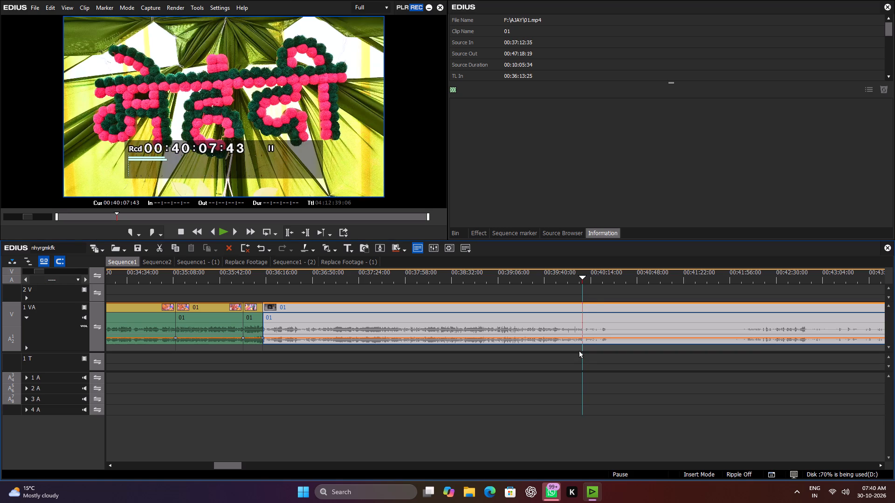
key("c")
Add a second Primary Color Correction to the indoor fire-ritual clip between 00:36:13:25 and 00:40:07:43.
left_click_drag(547, 281, 468, 303)
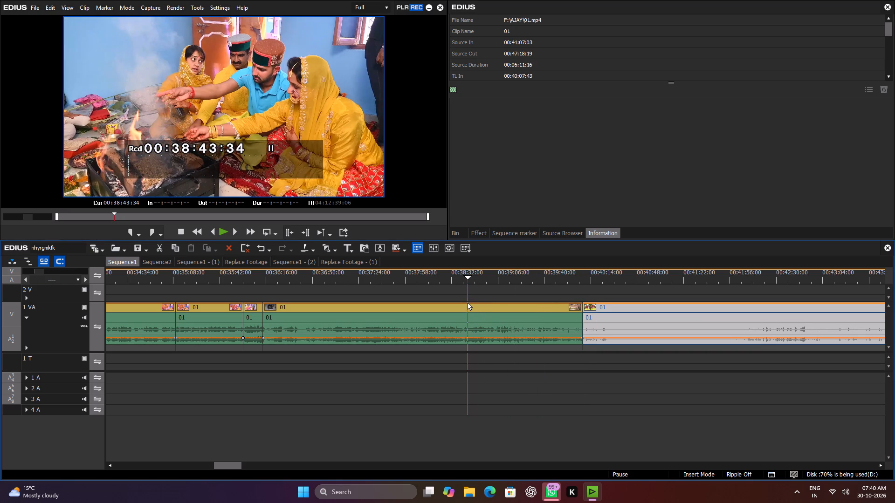
left_click(474, 234)
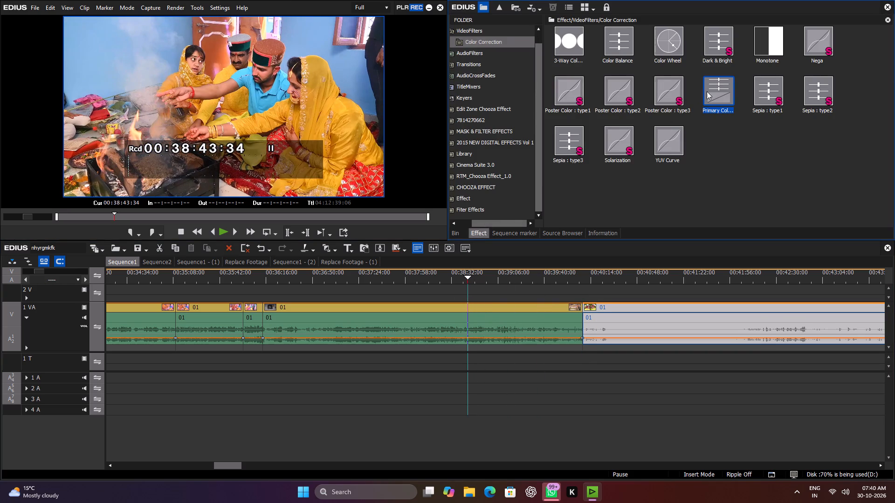
left_click_drag(718, 91, 387, 309)
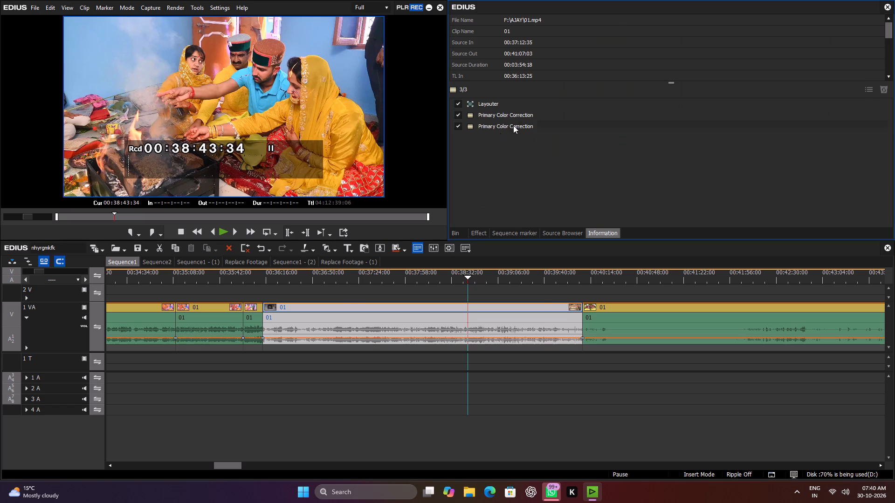
In the fire-ritual clip's second Primary Color Correction, set temperature to -11, tint to 2, exposure to 5 and saturation to -5.
double_click(514, 125)
left_click(423, 132)
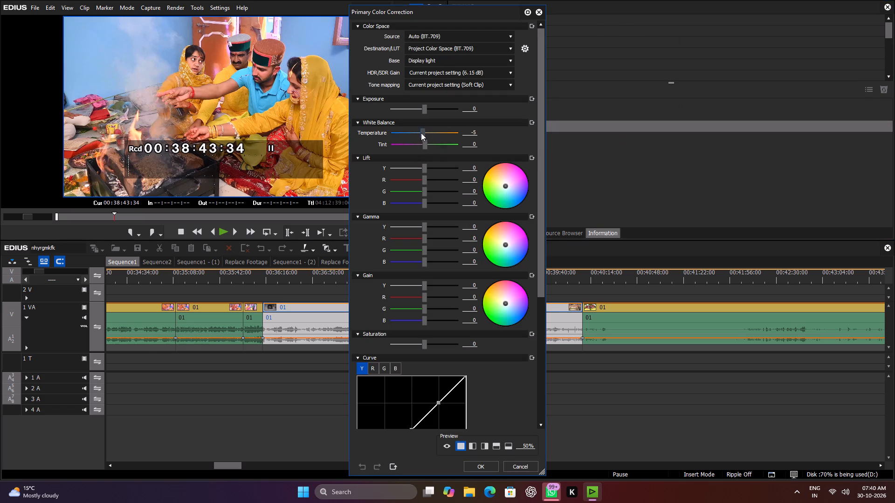
left_click(425, 145)
left_click(424, 111)
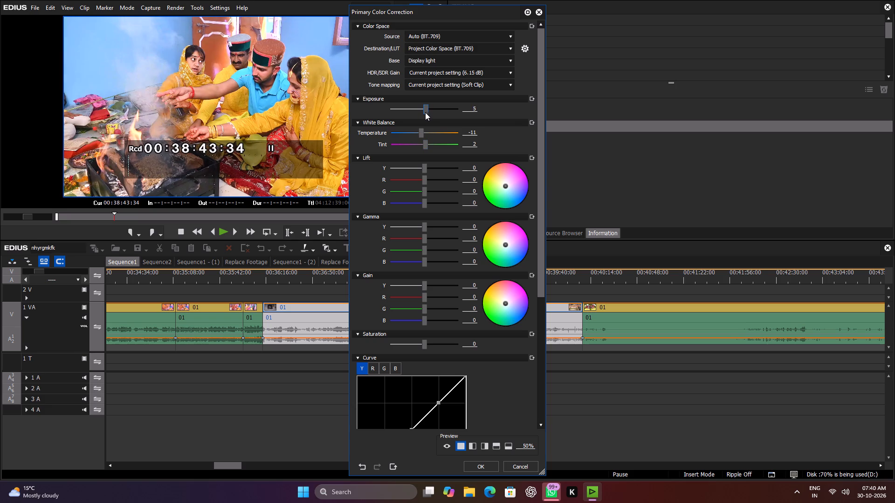
left_click(422, 345)
left_click(482, 464)
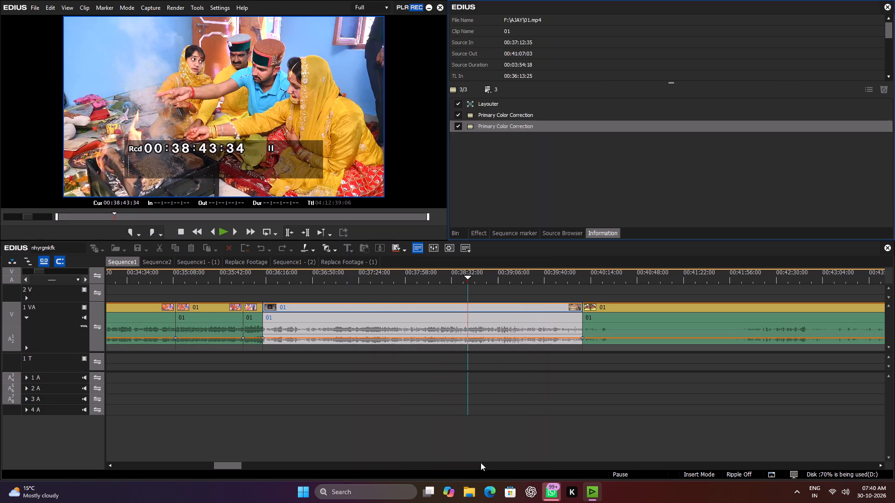
Play the corrected fire-ritual clip from about 00:36:38, 00:38:44 and 00:39:33, partly full screen, and glance at the following clip near 00:40:35.
left_click(323, 274)
key("space")
left_click(300, 281)
key("space")
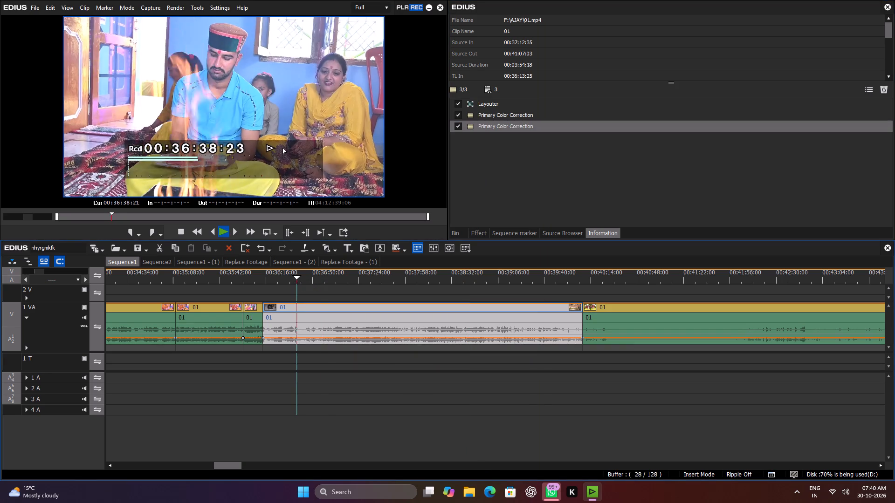
double_click(289, 111)
double_click(480, 218)
left_click(466, 281)
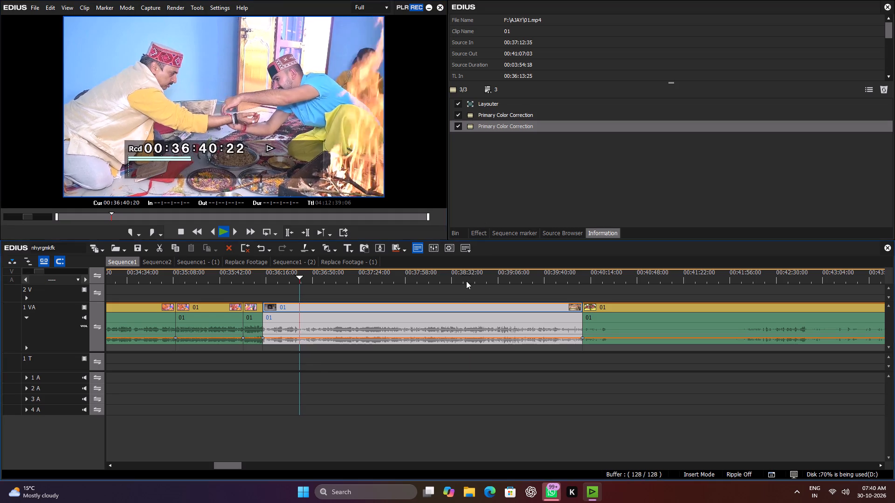
key("space")
double_click(335, 96)
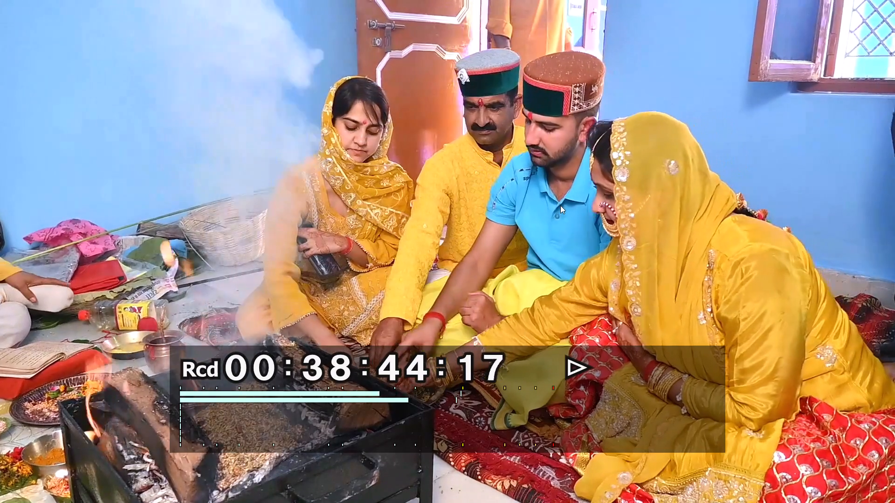
double_click(560, 205)
left_click(535, 279)
key("space")
key("space")
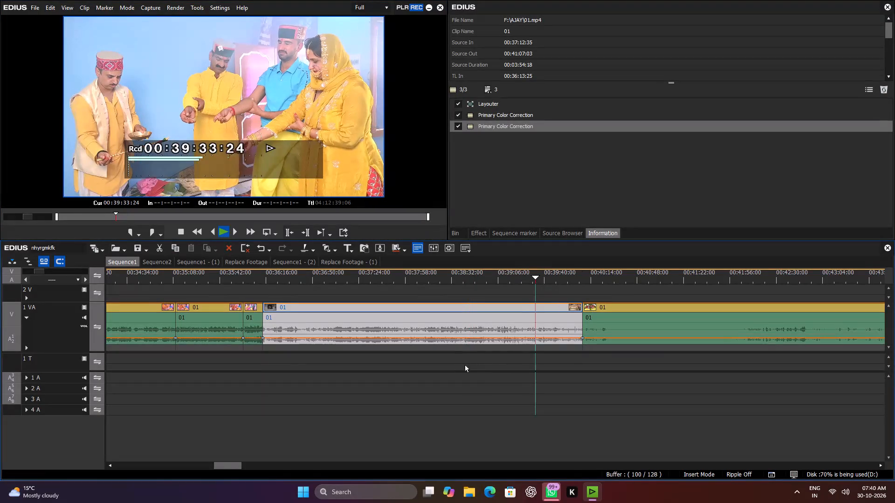
left_click_drag(583, 272, 620, 280)
key("space")
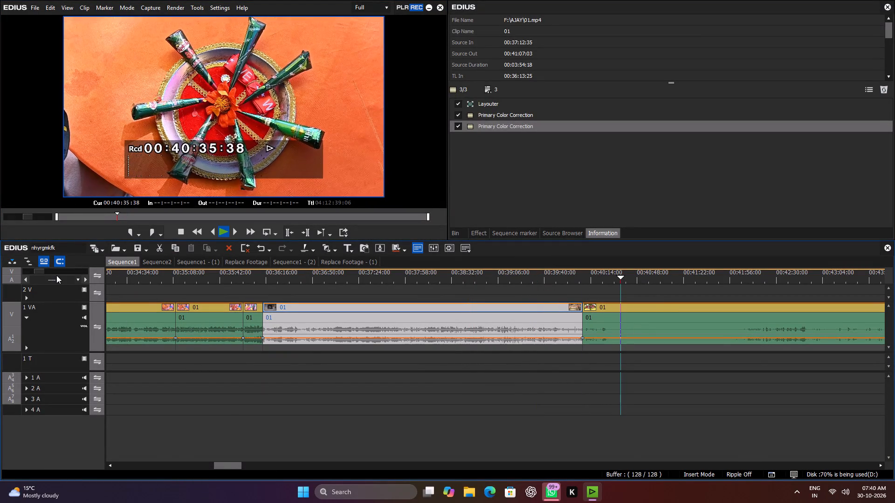
In the Primary Color Correction of the mehndi clip starting at 00:40:07:43, set temperature to -7, tint to 11 and exposure to 11.
left_click_drag(236, 465, 249, 464)
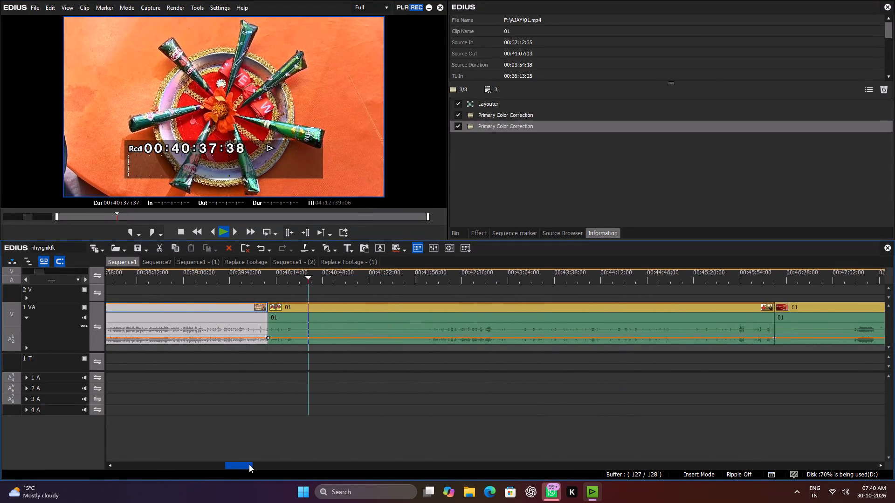
left_click_drag(249, 464, 251, 463)
left_click_drag(386, 273, 633, 326)
left_click(479, 231)
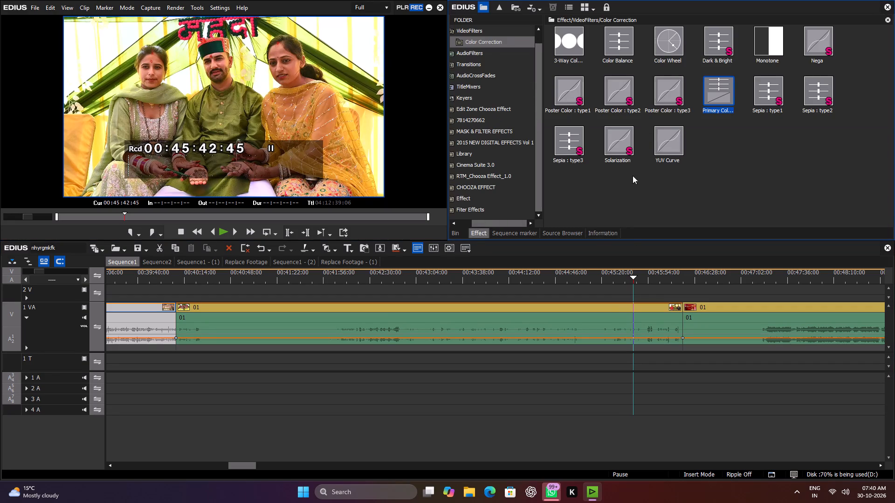
left_click(599, 231)
left_click(547, 330)
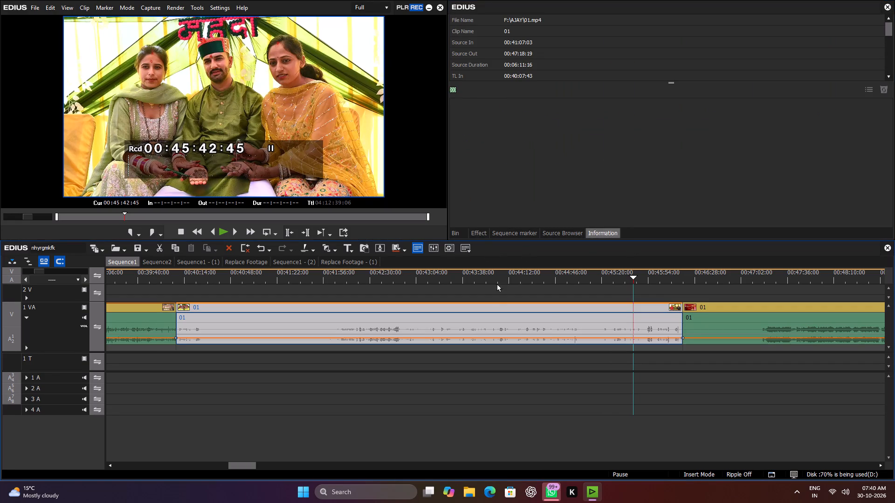
left_click(495, 294)
left_click(493, 320)
left_click(498, 311)
double_click(505, 110)
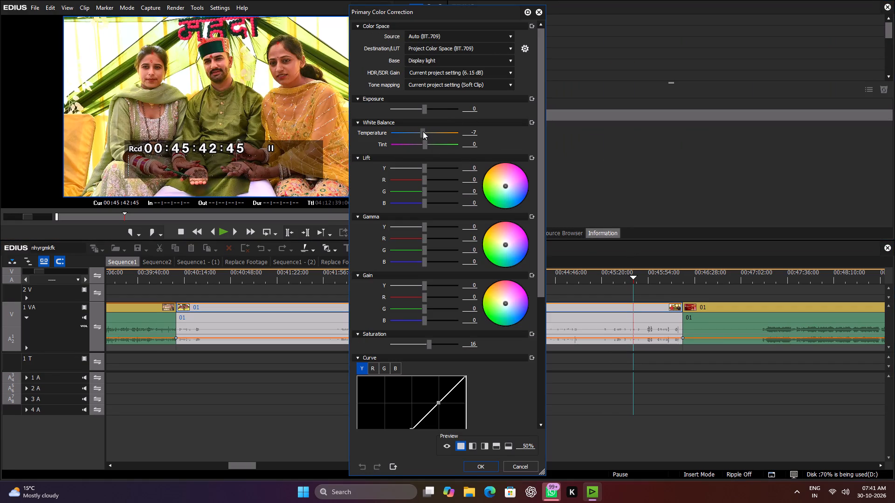
left_click(423, 131)
left_click(426, 144)
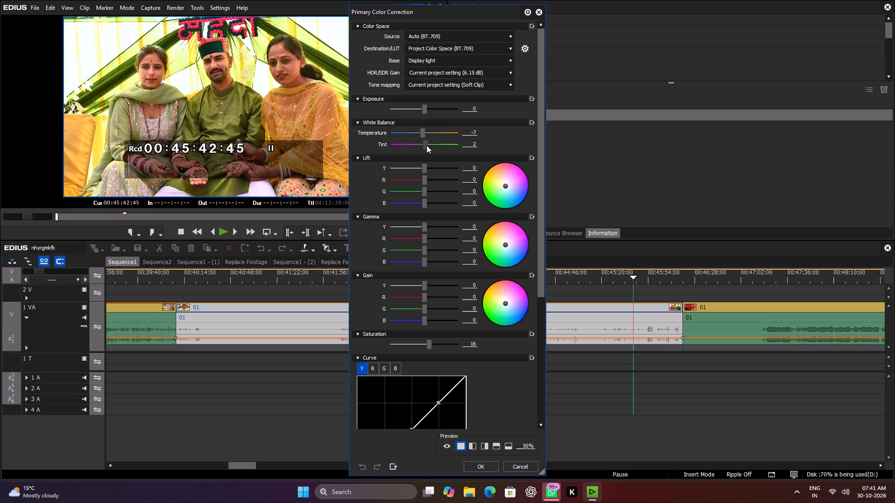
left_click(425, 110)
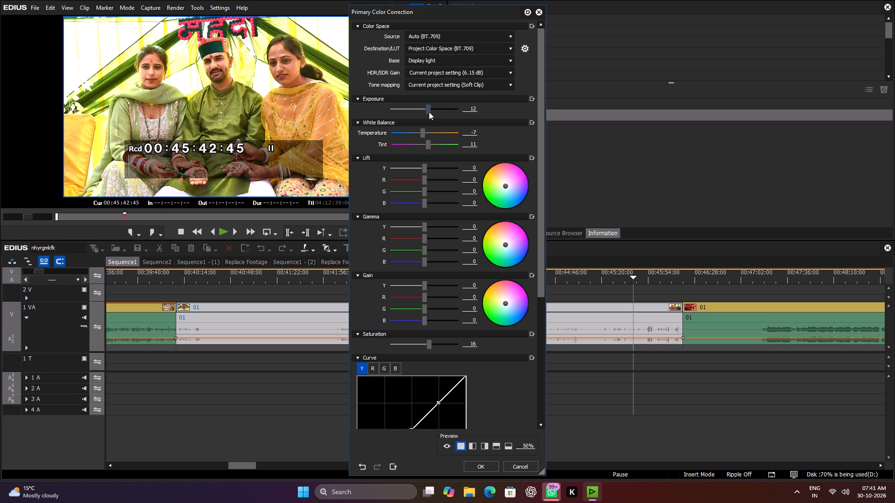
left_click(427, 112)
Try different saturation and temperature levels on the mehndi clip, settling on saturation 16 and temperature -26.
left_click_drag(429, 345, 420, 347)
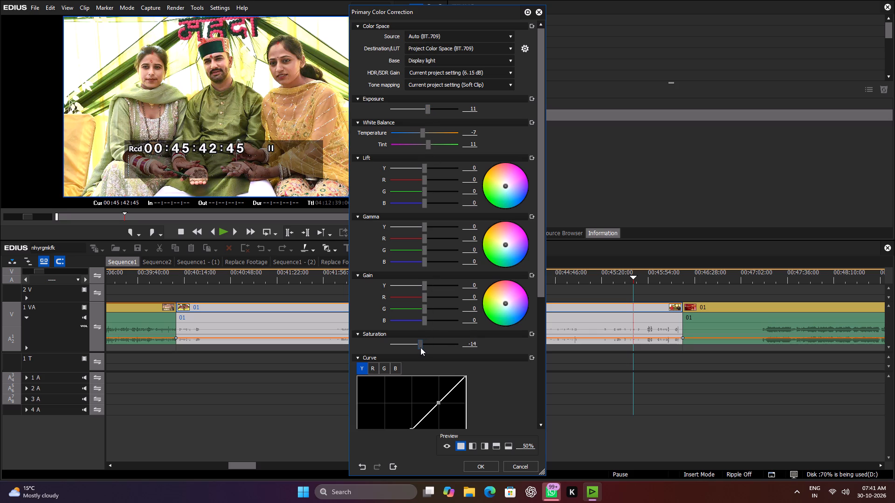
left_click_drag(420, 347, 424, 347)
left_click_drag(422, 132, 424, 132)
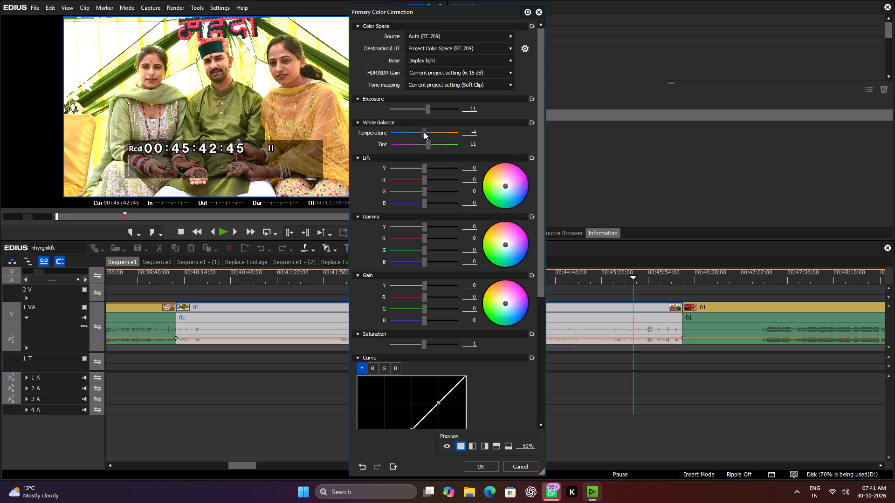
left_click_drag(424, 132, 415, 135)
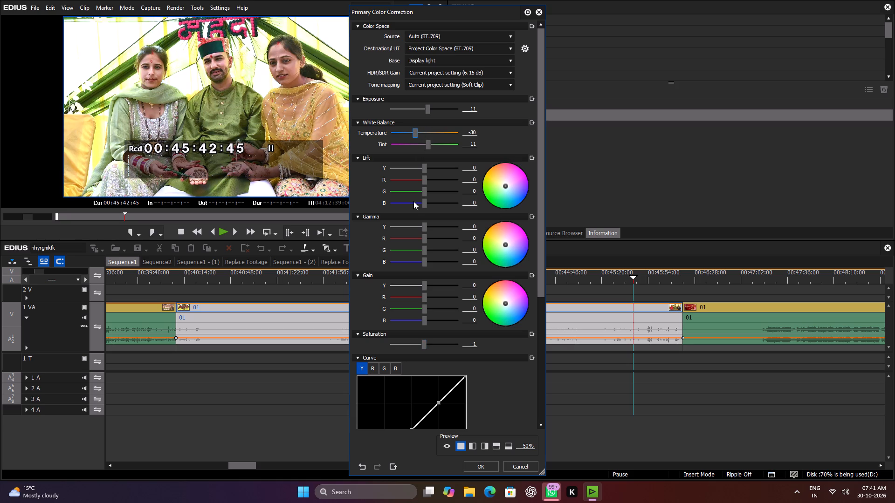
left_click_drag(425, 345, 429, 345)
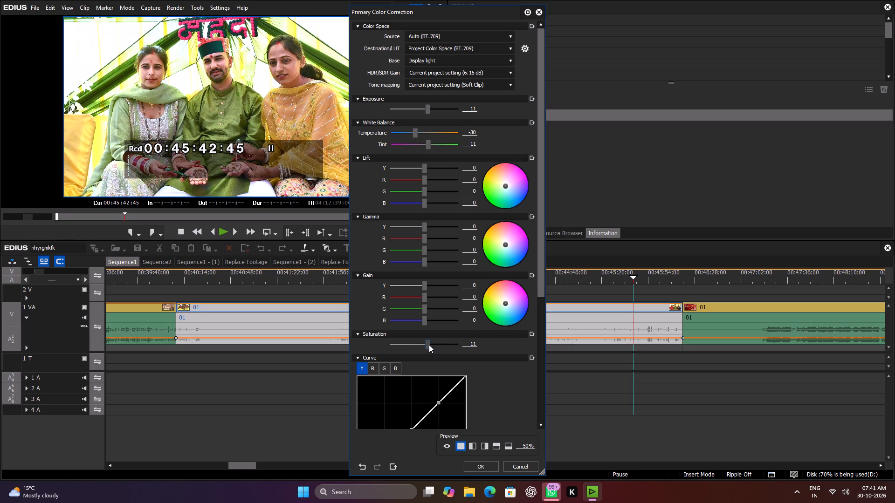
left_click_drag(429, 345, 431, 345)
left_click_drag(431, 345, 430, 345)
left_click(427, 146)
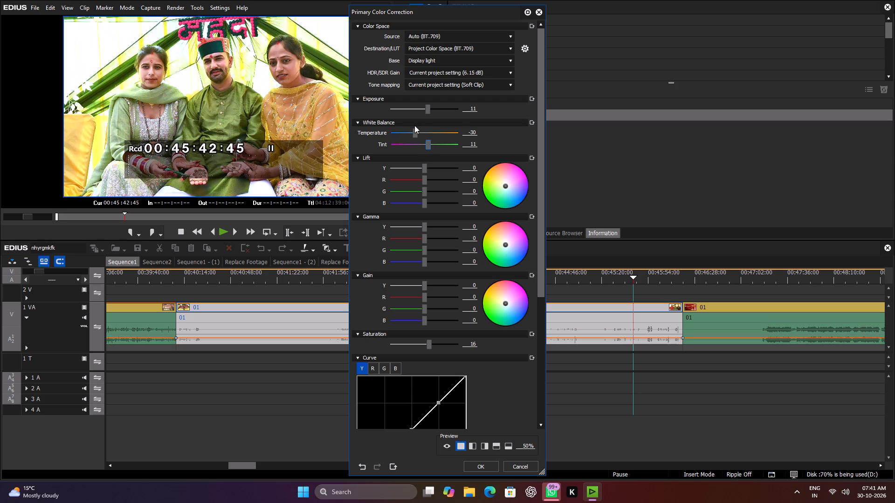
left_click(414, 131)
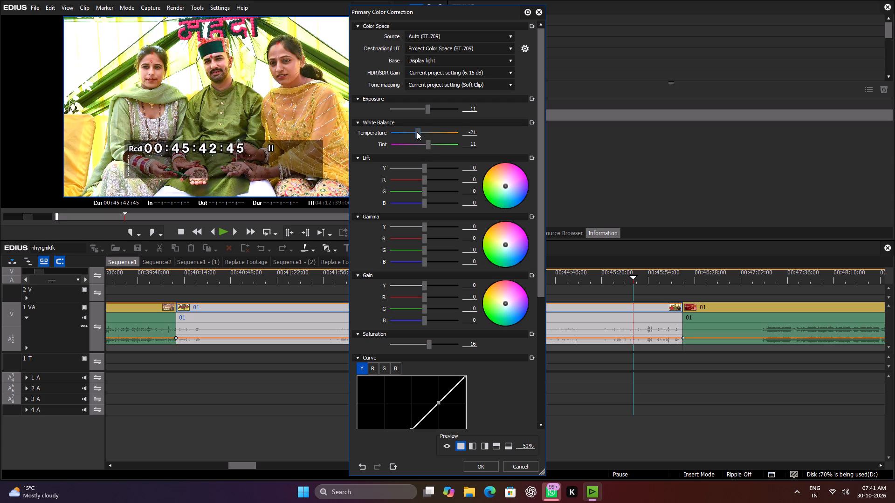
left_click(417, 132)
Set the mehndi clip's Lift to Y -1 and G -1 and its Gamma to Y -1 and G -2, and apply the correction.
left_click(425, 189)
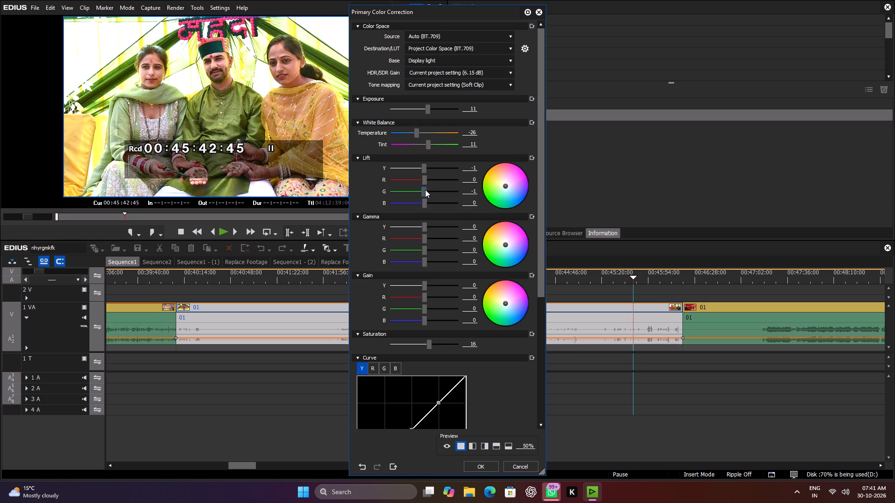
right_click_drag(424, 208, 422, 229)
left_click(423, 249)
left_click(476, 466)
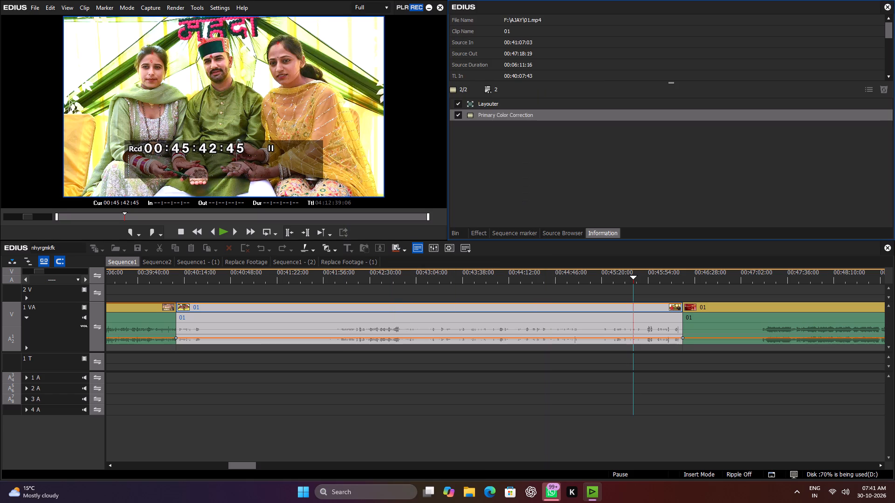
Play the corrected mehndi clip at several points between about 00:40:47 and 00:45:32, partly full screen, to check its look.
left_click_drag(257, 273, 262, 280)
key("space")
double_click(290, 117)
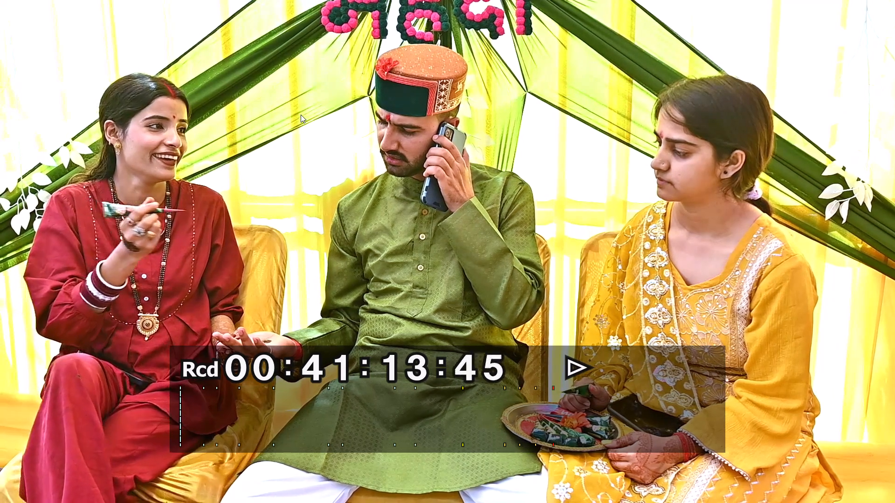
double_click(301, 115)
left_click(331, 276)
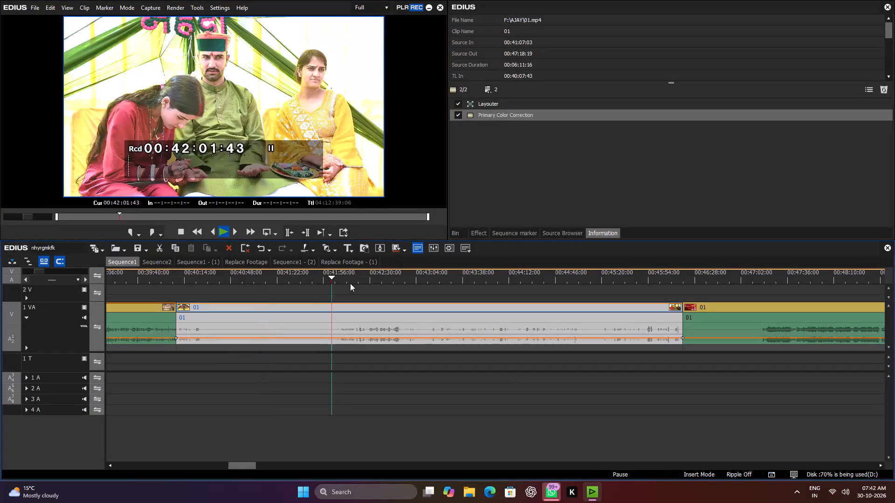
key("space")
left_click_drag(384, 275, 435, 274)
key("space")
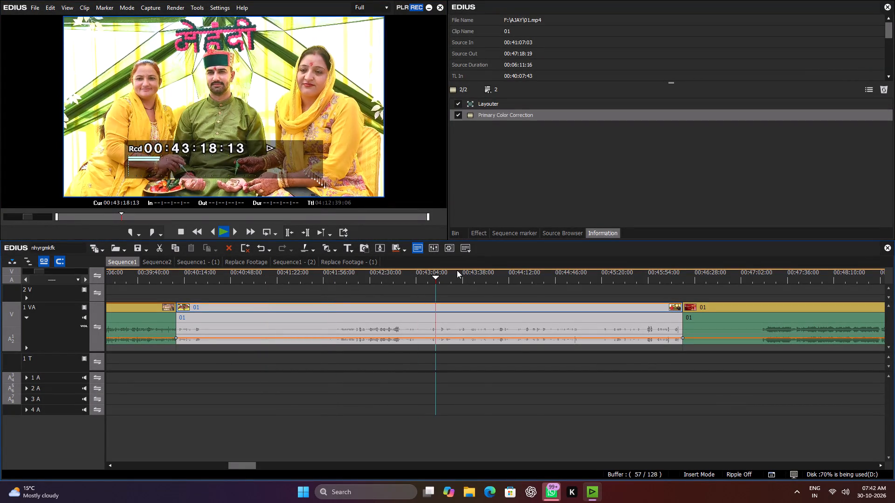
left_click_drag(466, 271, 532, 286)
key("space")
left_click_drag(578, 285, 597, 280)
left_click_drag(609, 279, 619, 279)
key("space")
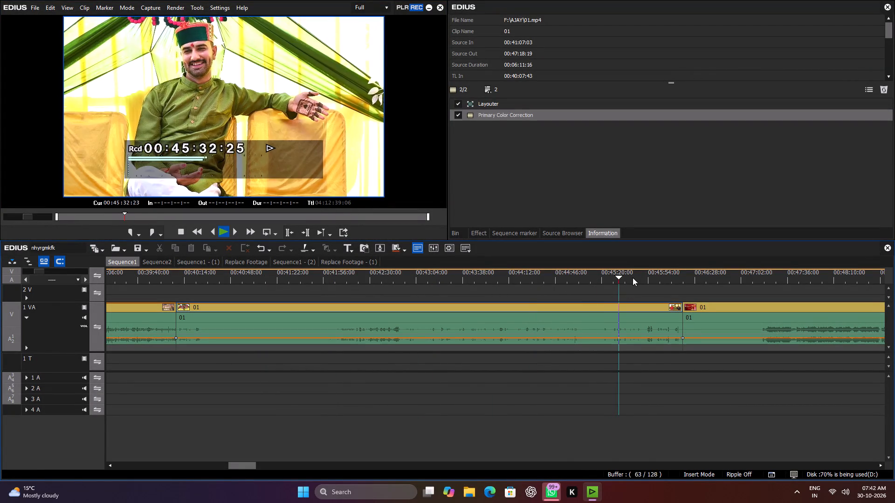
left_click(642, 279)
key("space")
left_click(230, 276)
key("space")
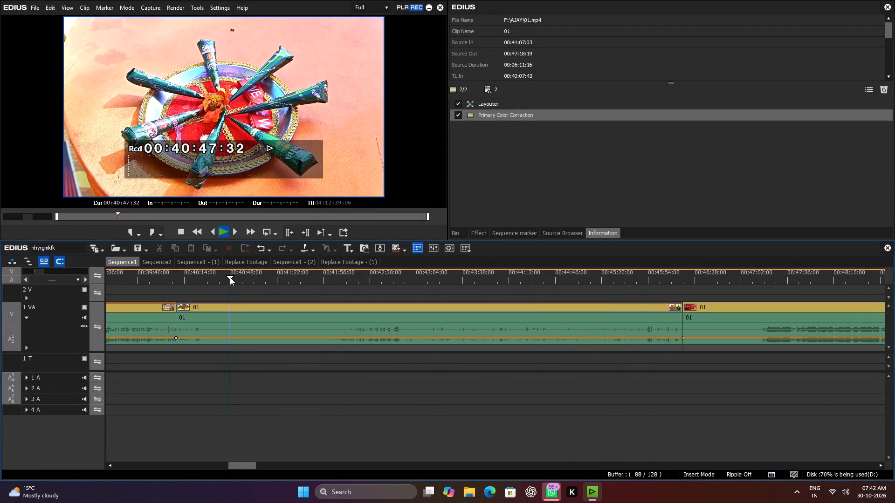
left_click_drag(262, 277, 277, 275)
key("space")
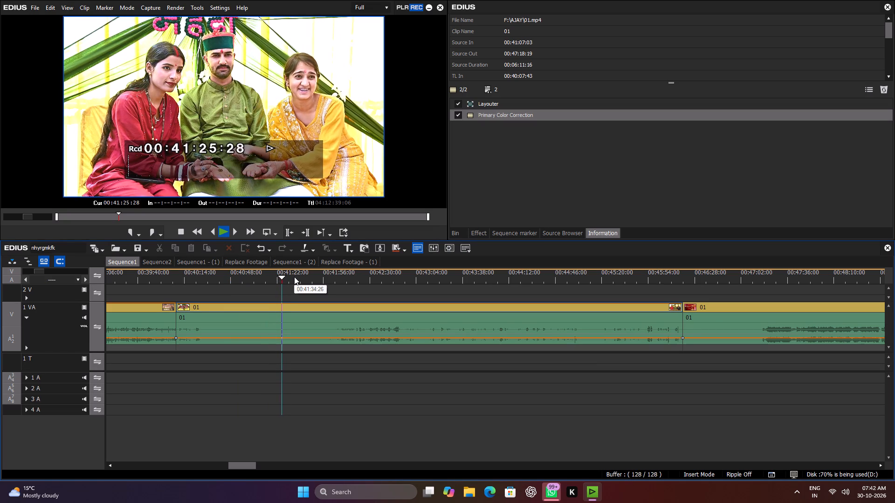
Split the mehndi clip on track 1 VA at 00:40:27:06, during the close-up of the decorated plate of mehndi cones.
left_click_drag(294, 281, 246, 317)
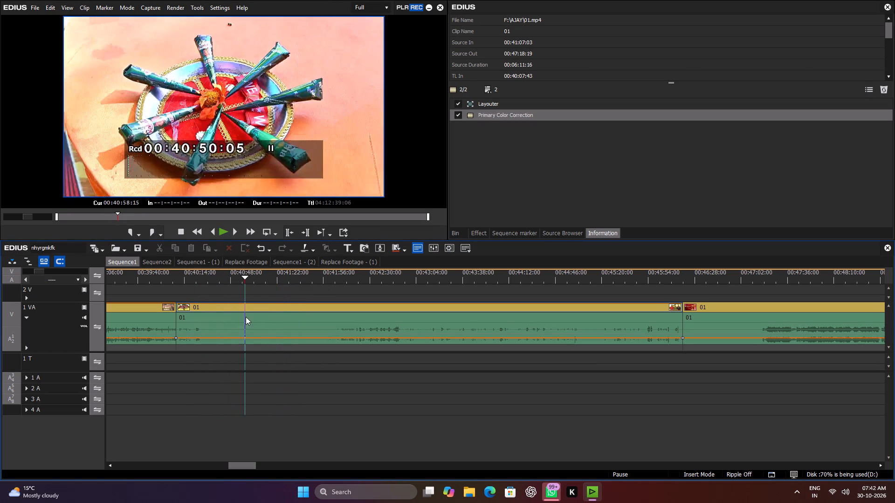
left_click_drag(246, 317, 201, 327)
key("space")
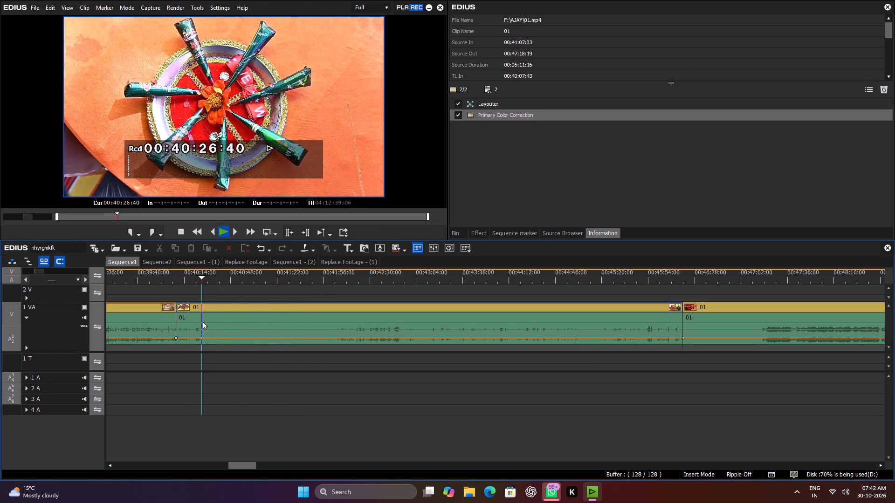
key("space")
key("c")
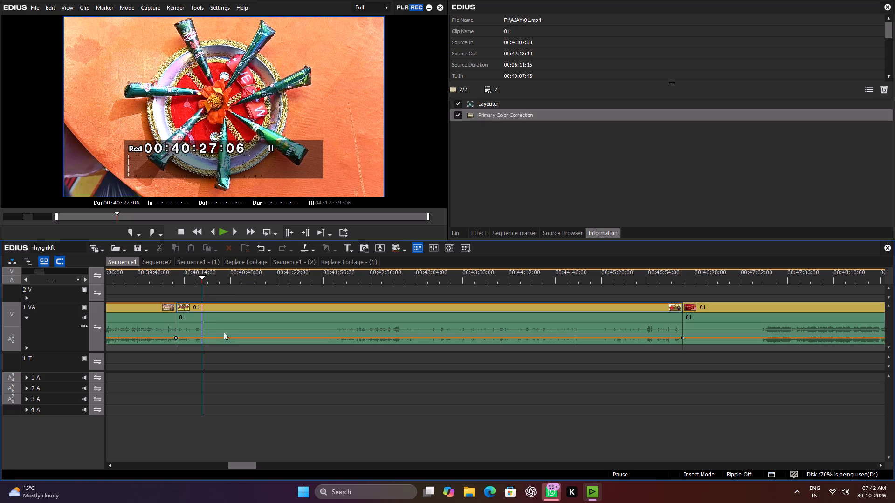
left_click(233, 319)
key("c")
Split the mehndi clip again at 00:42:00:07, where the bride applies mehndi to the groom's hand.
left_click_drag(262, 276, 339, 294)
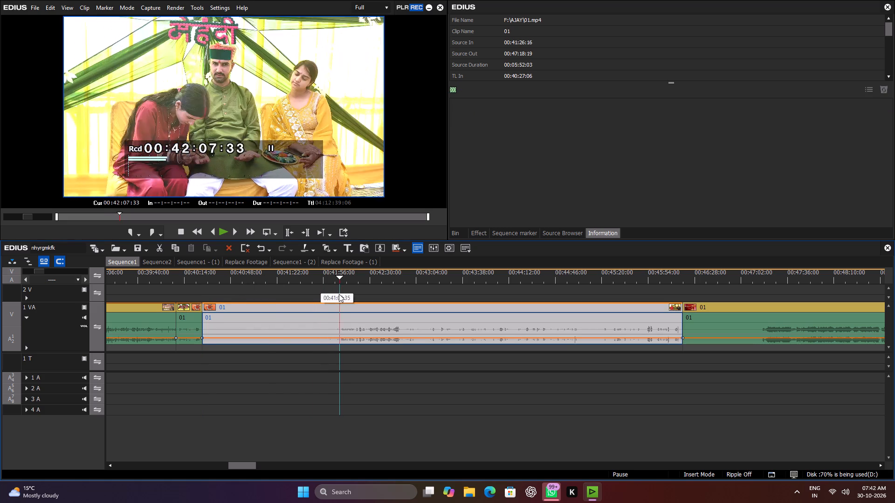
left_click_drag(339, 294, 333, 296)
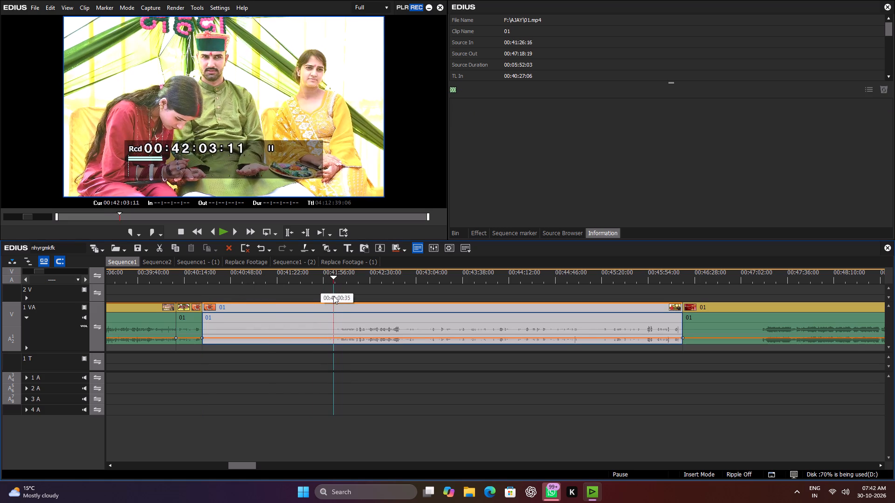
left_click_drag(333, 296, 325, 298)
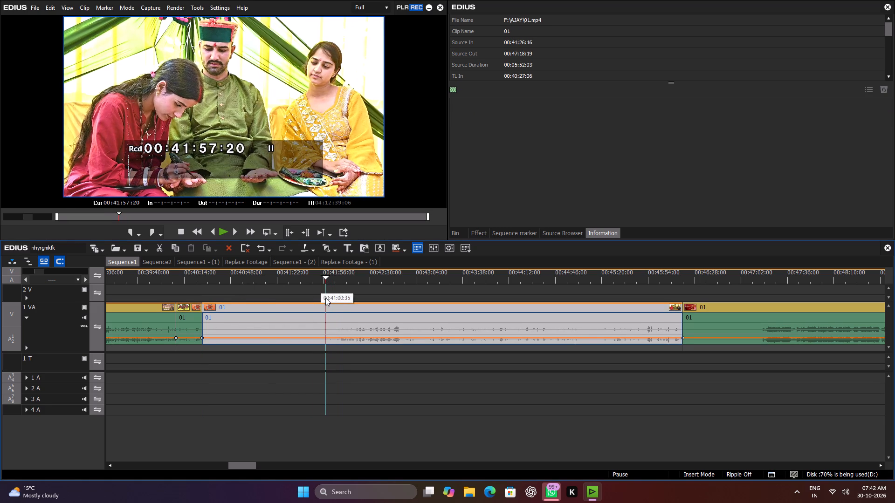
left_click_drag(325, 298, 329, 300)
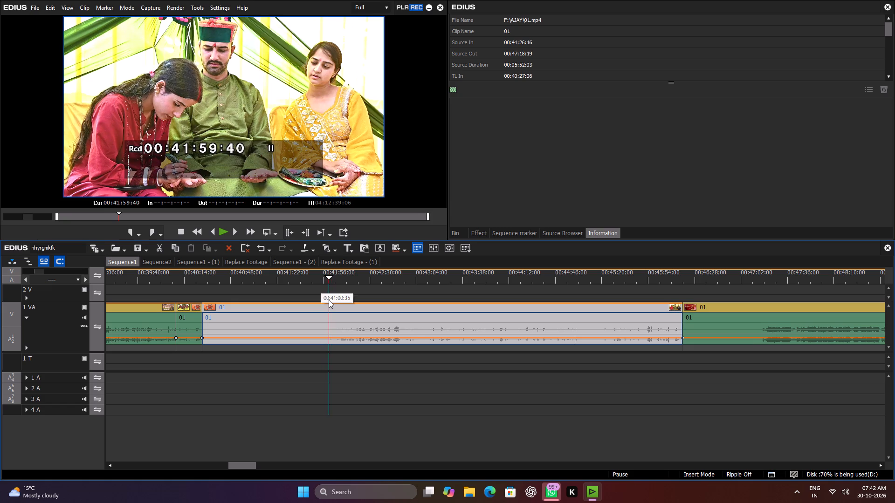
left_click_drag(329, 300, 329, 300)
key("c")
Set the playback speed of the mehndi segment between 00:40:27:06 and 00:42:00:07 to 200%.
left_click(289, 329)
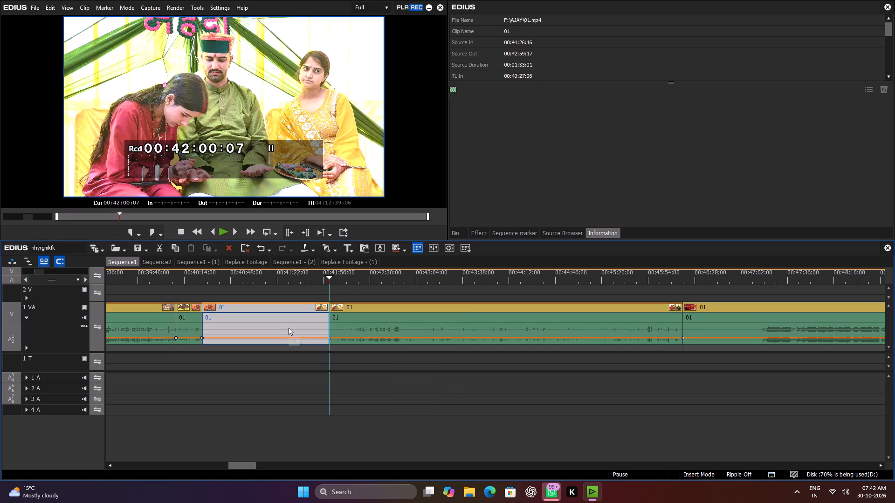
key("alt+e")
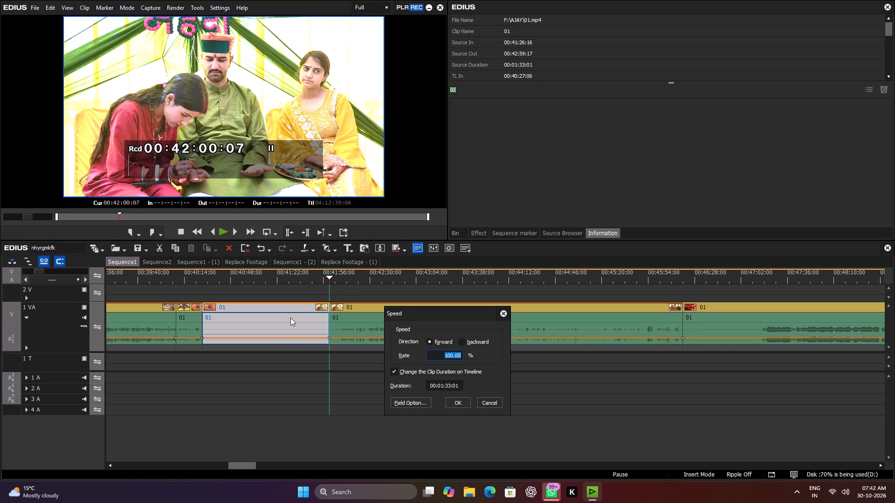
type("200")
key("Return")
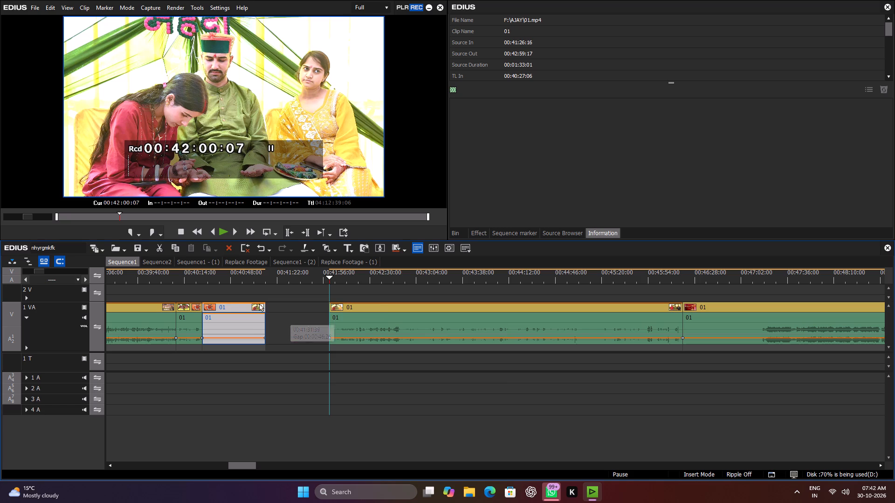
Shift all the clips after the sped-up mehndi segment earlier together to close the gap behind it.
left_click(55, 272)
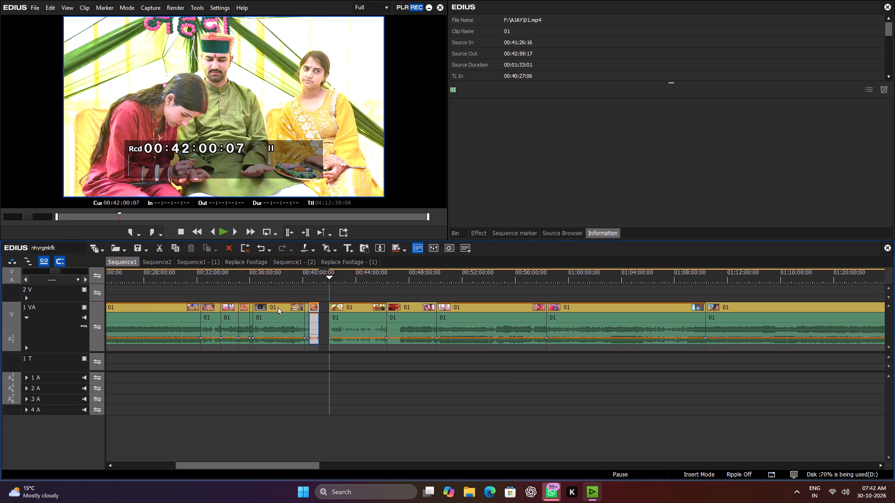
left_click_drag(346, 289, 879, 490)
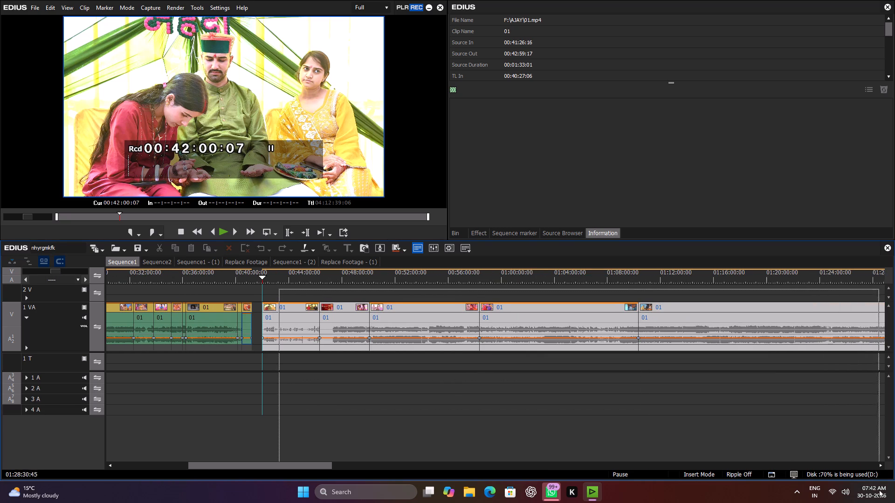
left_click_drag(879, 490, 817, 425)
left_click_drag(401, 306, 400, 306)
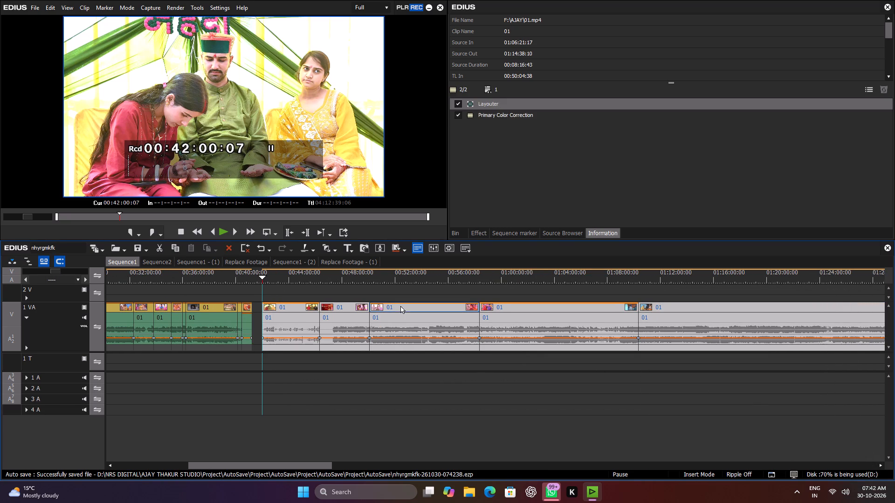
left_click_drag(400, 306, 394, 309)
Play and skim the shifted footage at several points between about 00:41:54 and 00:54:58 to check how each clip looks.
left_click(272, 281)
key("space")
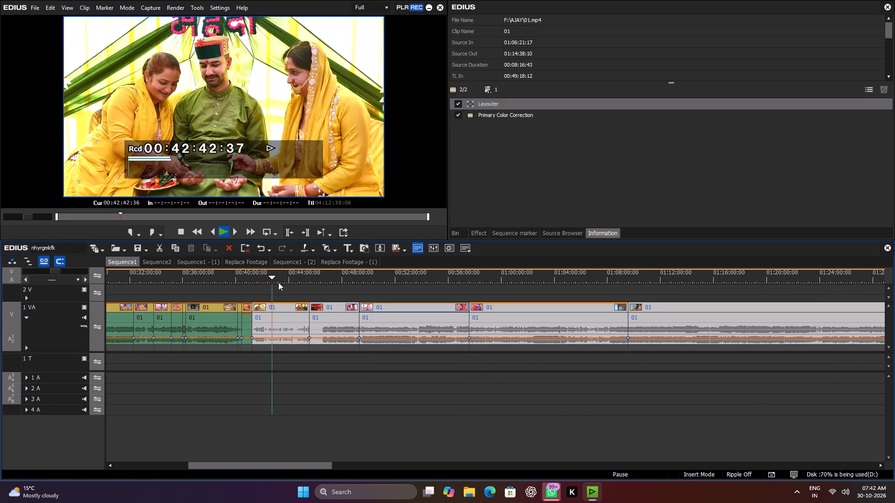
left_click_drag(281, 273, 261, 281)
key("space")
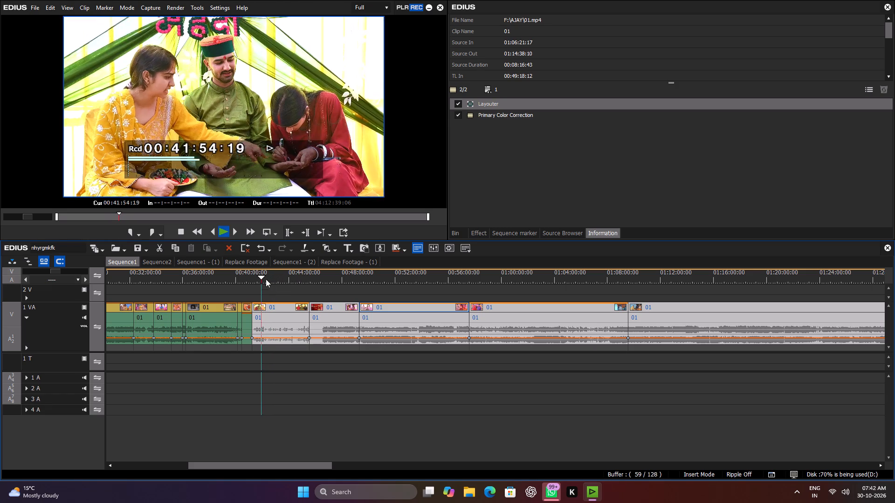
left_click_drag(298, 277, 320, 281)
key("space")
left_click(315, 281)
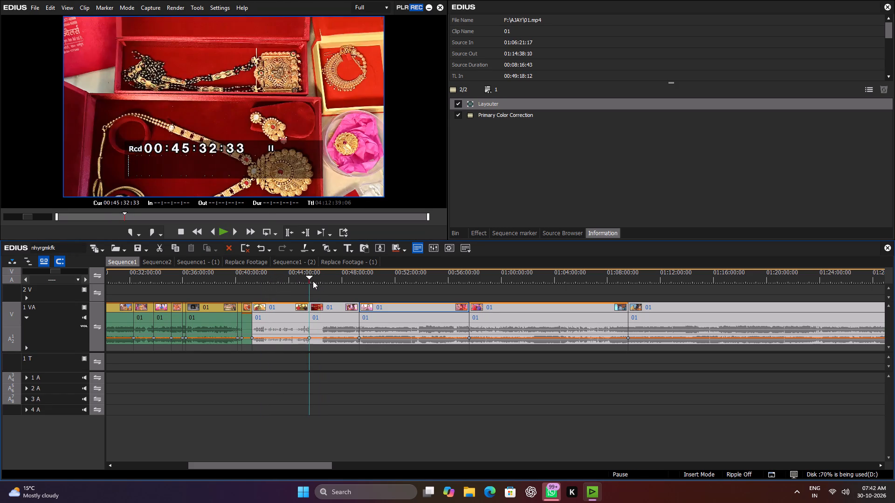
key("space")
left_click_drag(324, 280, 333, 280)
key("space")
left_click_drag(337, 279, 365, 285)
key("space")
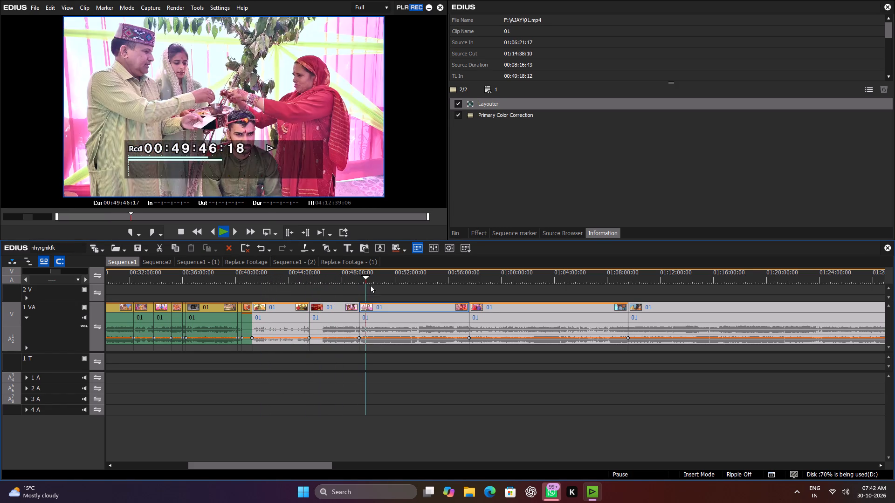
left_click_drag(390, 280, 434, 286)
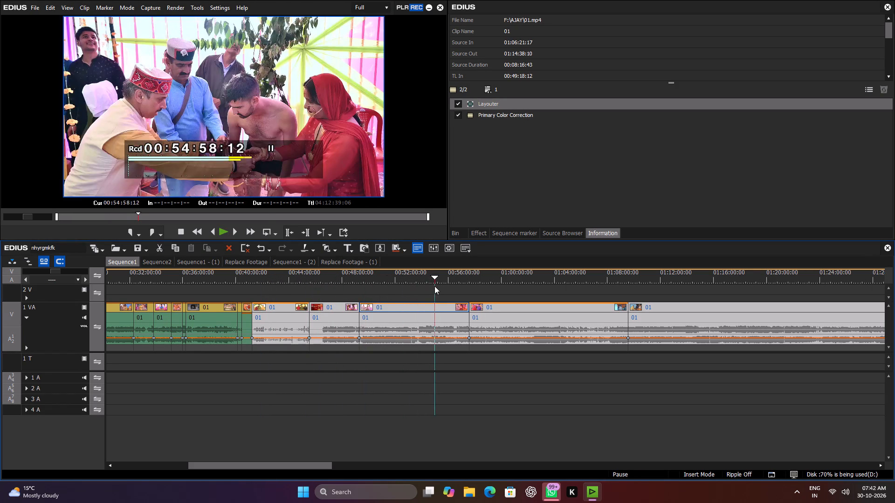
left_click_drag(434, 286, 419, 290)
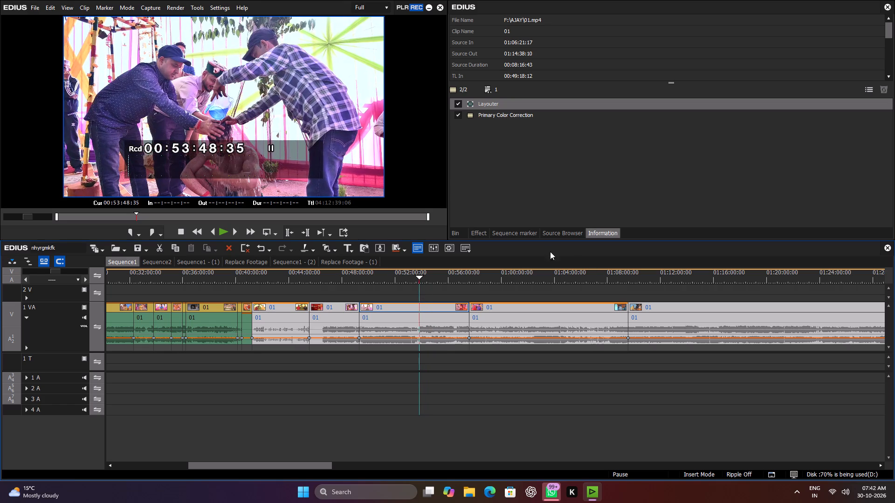
In the Primary Color Correction of the clip starting at 00:49:18:12, set temperature 5, exposure 2 and Gain to Y 9, G 10, B 13.
left_click(382, 282)
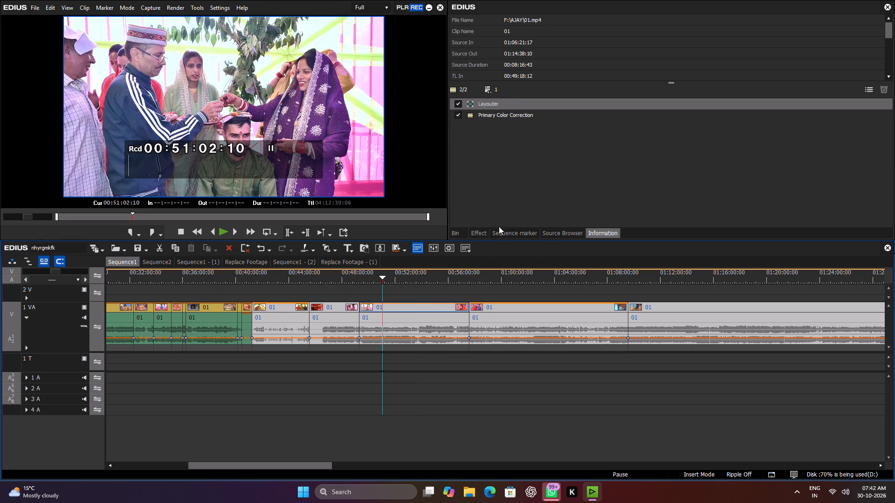
left_click(435, 311)
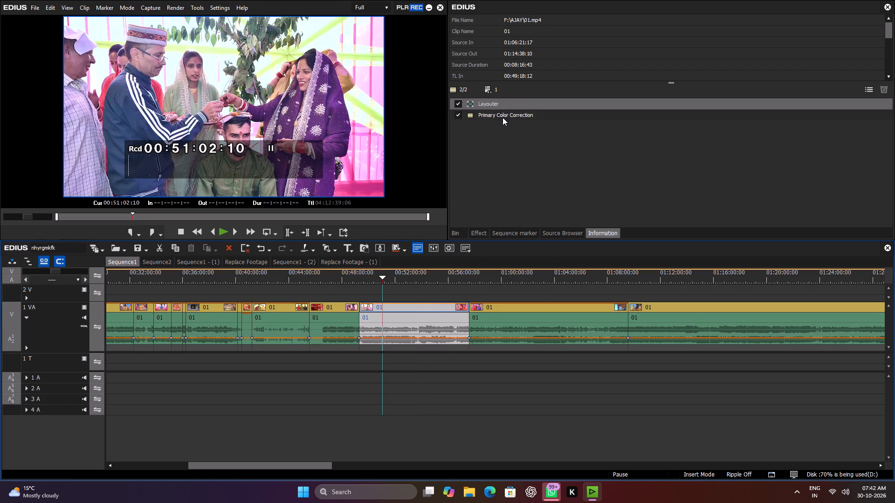
double_click(503, 117)
left_click(425, 132)
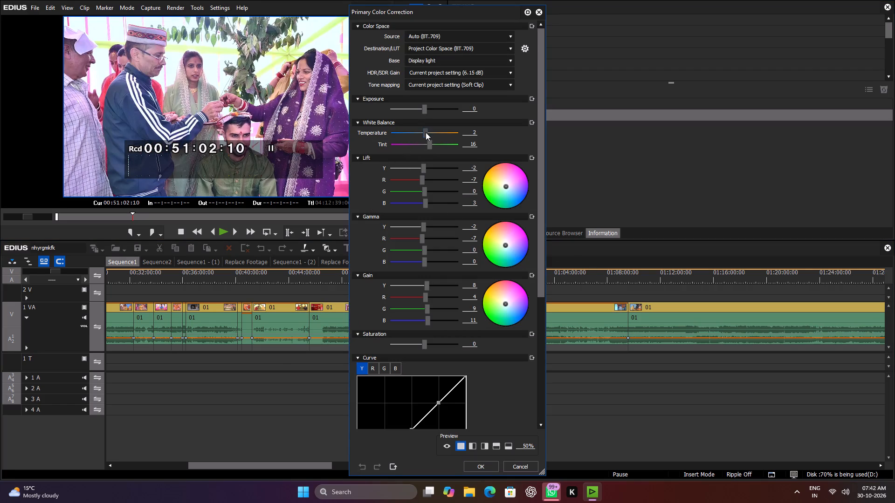
left_click(425, 111)
scroll(443, 313, "down", 4)
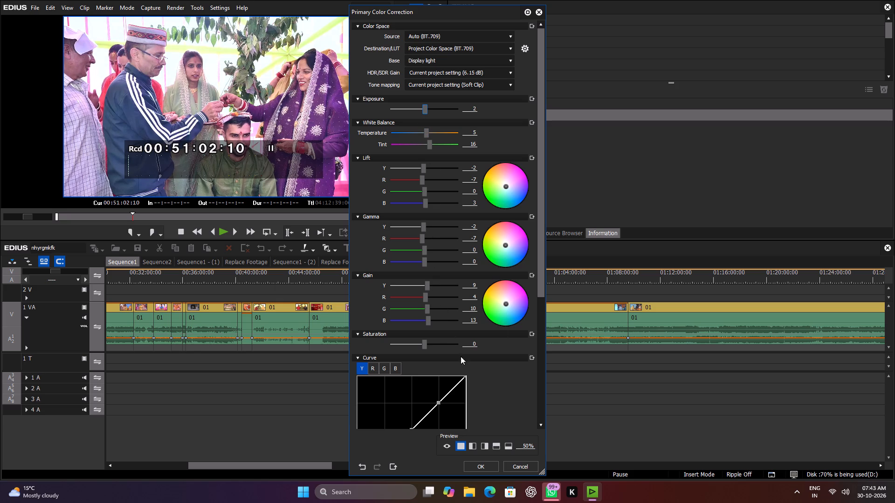
Adjust the Lights point of the clip's Y curve to 72.1 and 77.0, and apply the correction.
left_click_drag(542, 289, 544, 432)
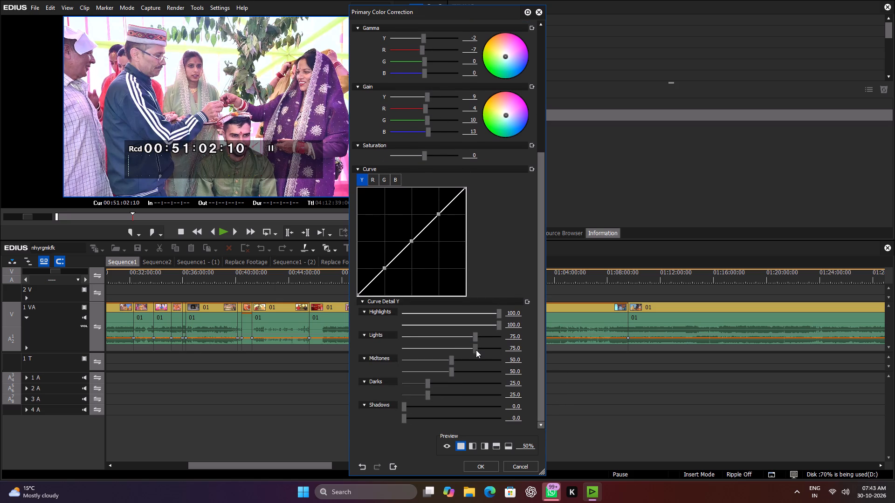
left_click_drag(473, 337, 493, 344)
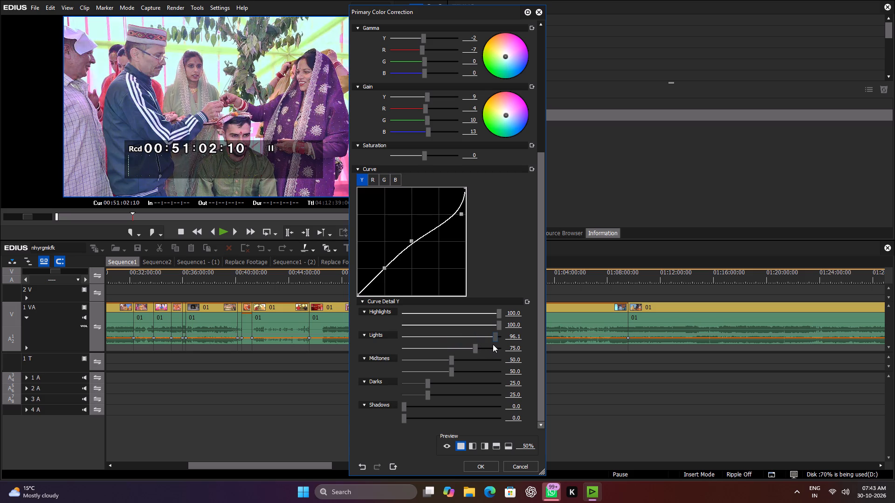
left_click_drag(493, 344, 483, 350)
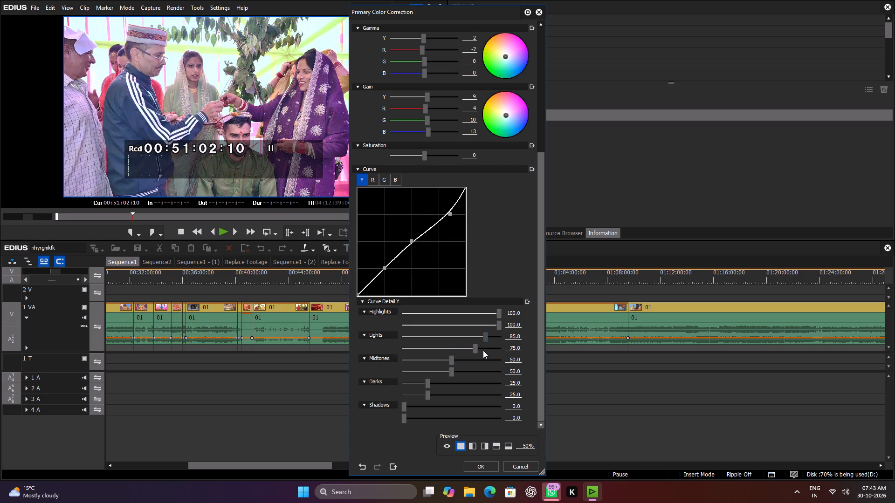
left_click_drag(483, 350, 468, 347)
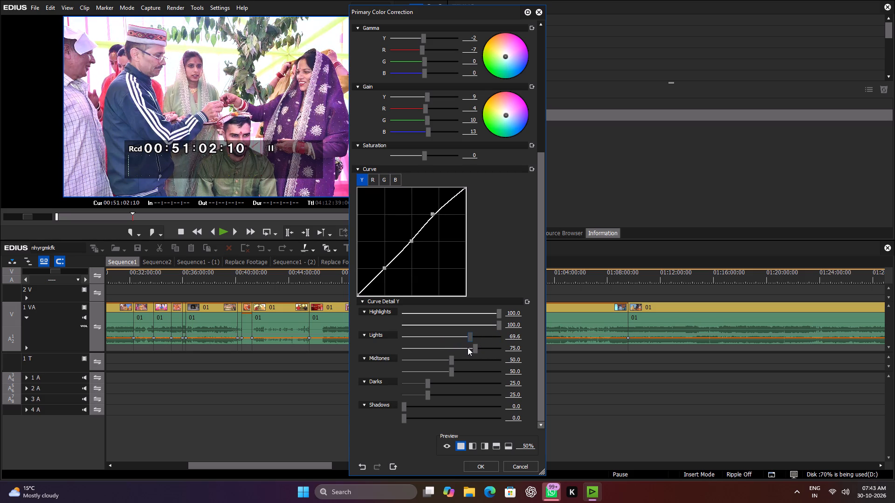
left_click_drag(468, 347, 470, 347)
left_click_drag(474, 347, 468, 350)
left_click_drag(468, 350, 476, 353)
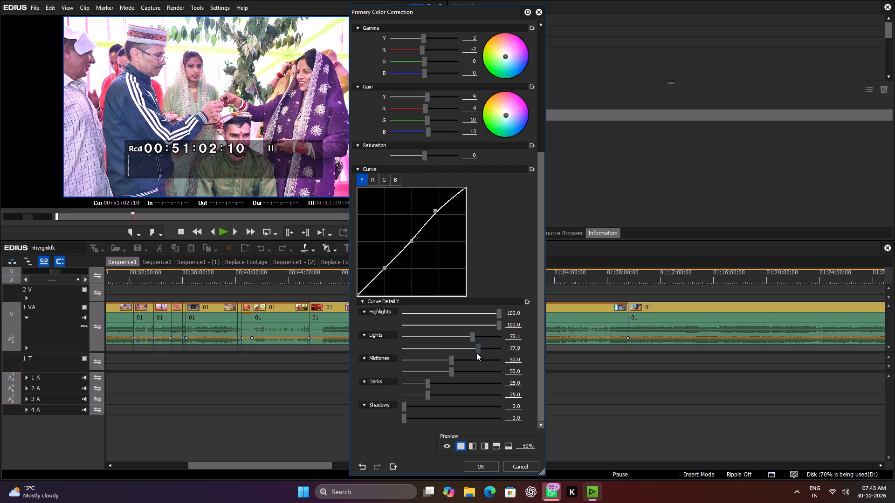
left_click_drag(476, 353, 475, 353)
left_click(482, 471)
Play the corrected ceremony clip and the start of the following clip between about 00:52:47 and 00:59:26, partly full screen.
left_click_drag(383, 275, 406, 281)
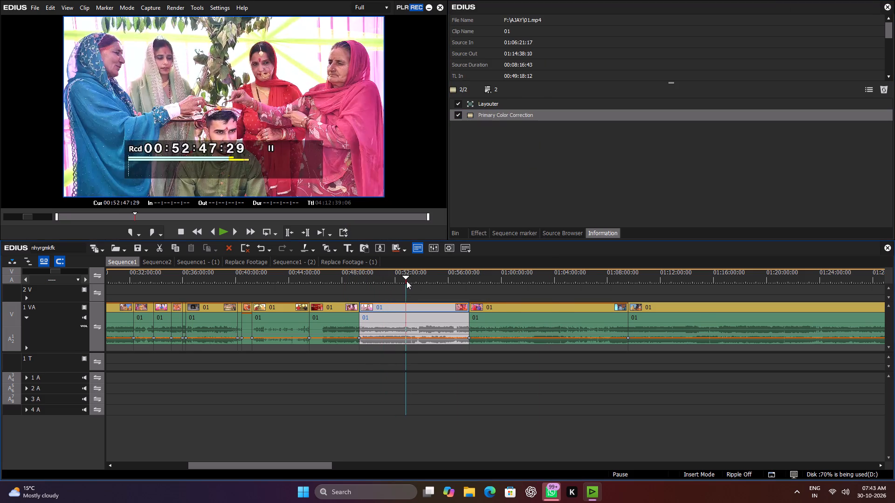
left_click_drag(406, 281, 424, 284)
key("space")
left_click_drag(434, 274, 444, 277)
key("space")
double_click(245, 90)
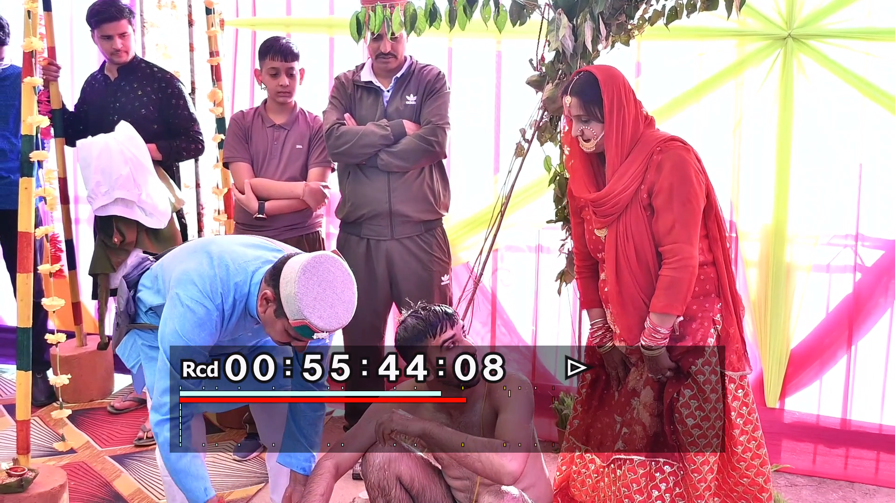
double_click(295, 108)
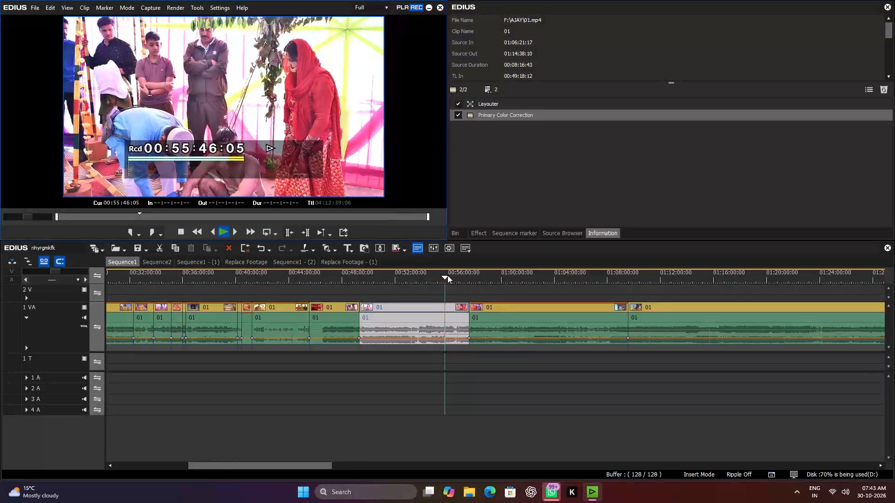
left_click_drag(448, 275, 459, 275)
key("space")
left_click_drag(460, 275, 495, 281)
key("space")
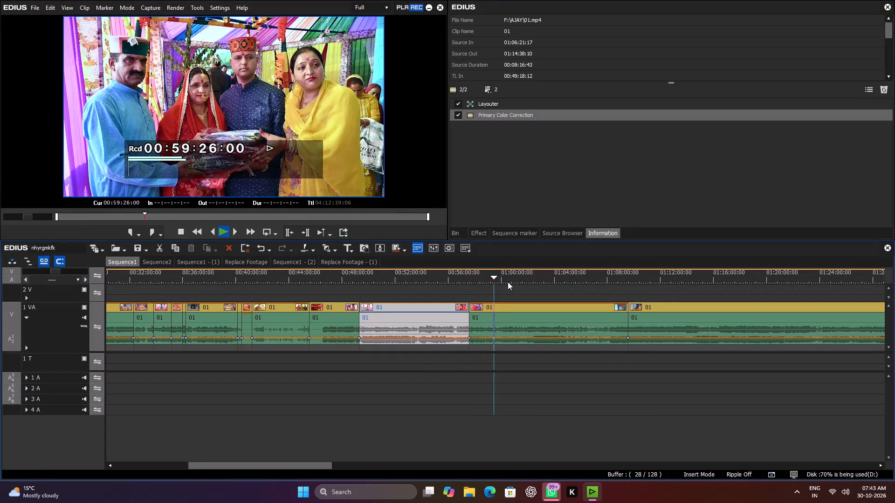
In the second Primary Color Correction of the clip starting at 00:57:35:05, set exposure 8, temperature 11 and tint 5, and apply.
left_click(541, 283)
left_click(545, 282)
left_click(541, 310)
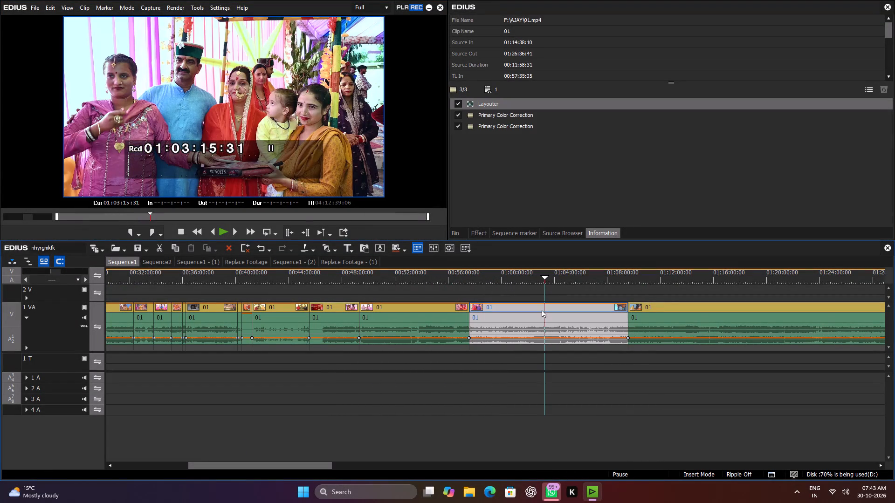
double_click(499, 124)
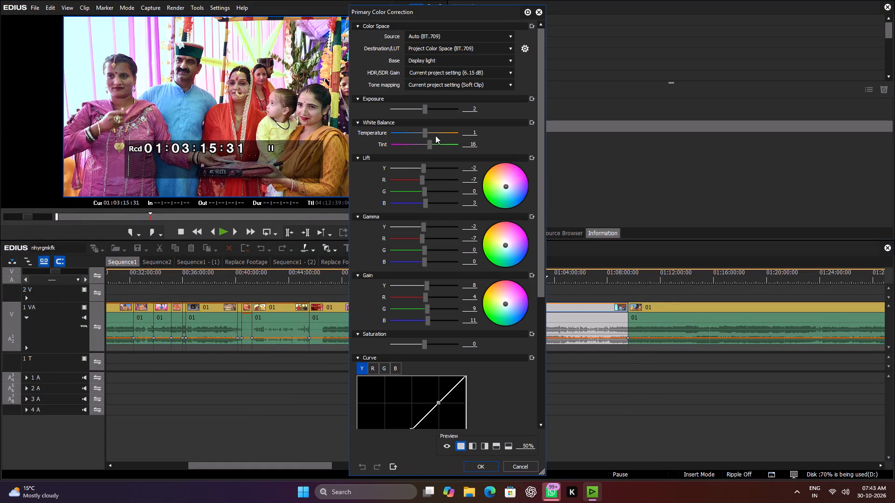
left_click(429, 144)
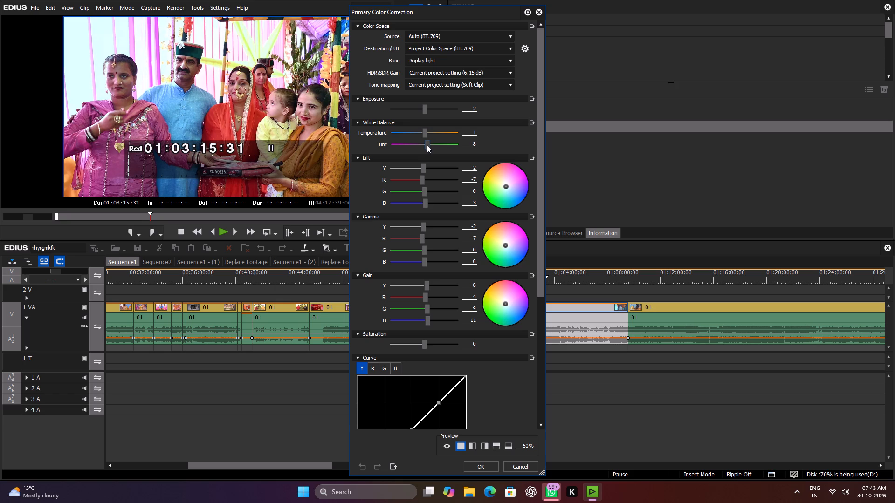
left_click(426, 111)
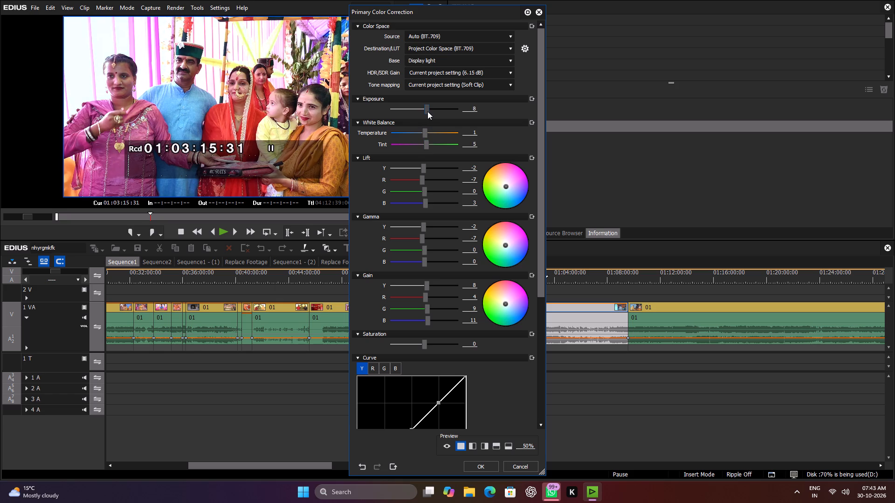
left_click_drag(425, 131, 428, 131)
left_click_drag(428, 131, 429, 131)
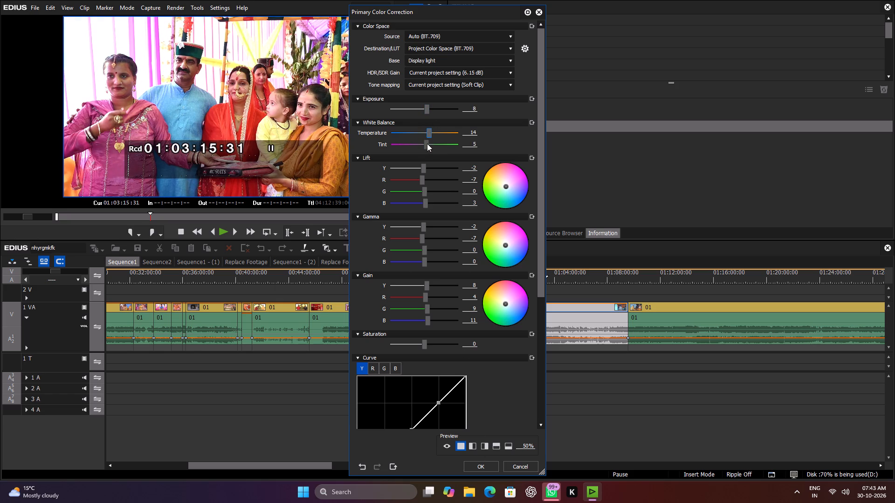
left_click(428, 133)
left_click(427, 147)
left_click(483, 468)
Play and skim the corrected clip between about 00:59 and 01:06:33, partly full screen, to check its look.
left_click(488, 273)
key("space")
left_click_drag(501, 274, 511, 275)
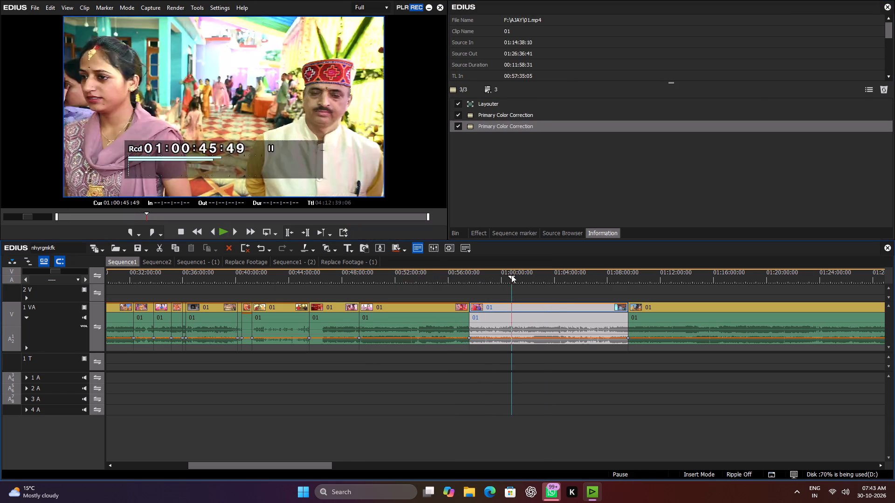
left_click_drag(511, 275, 513, 275)
key("space")
left_click_drag(523, 275, 553, 274)
key("space")
left_click_drag(569, 276, 587, 276)
key("space")
double_click(250, 115)
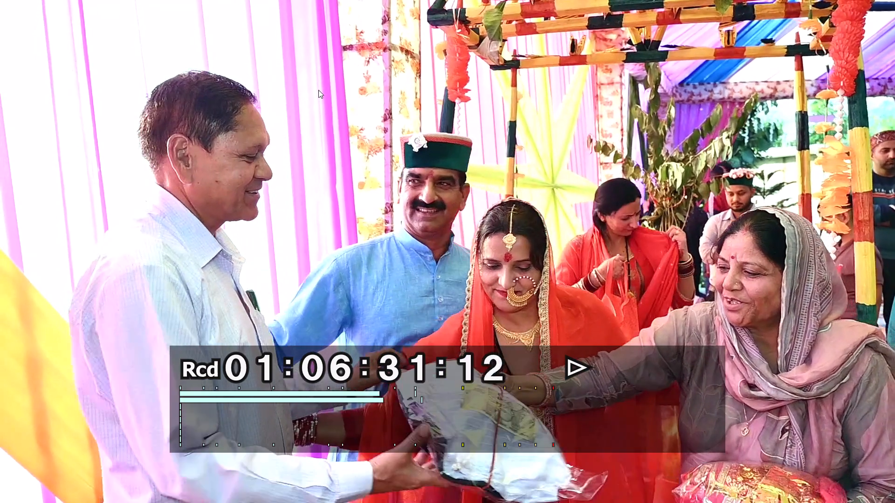
double_click(369, 119)
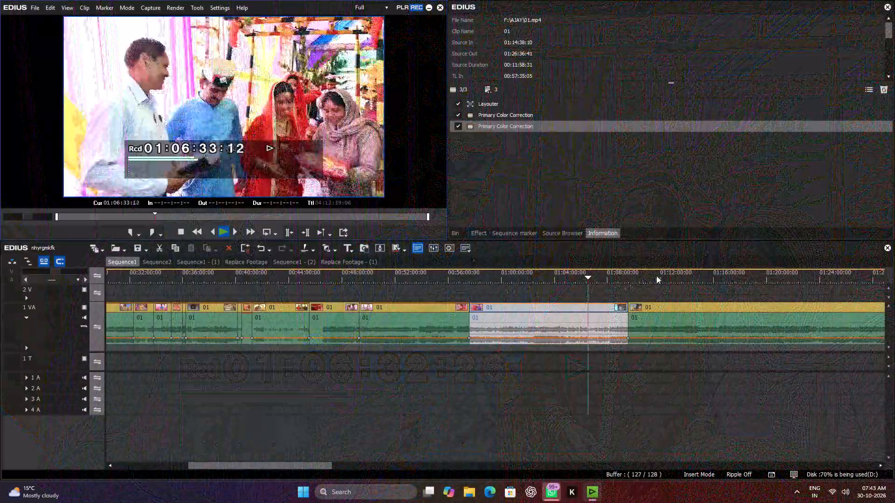
Play and skim the following long clip between about 01:11:42 and 01:28:47 to examine where its scenes change.
left_click(656, 276)
key("space")
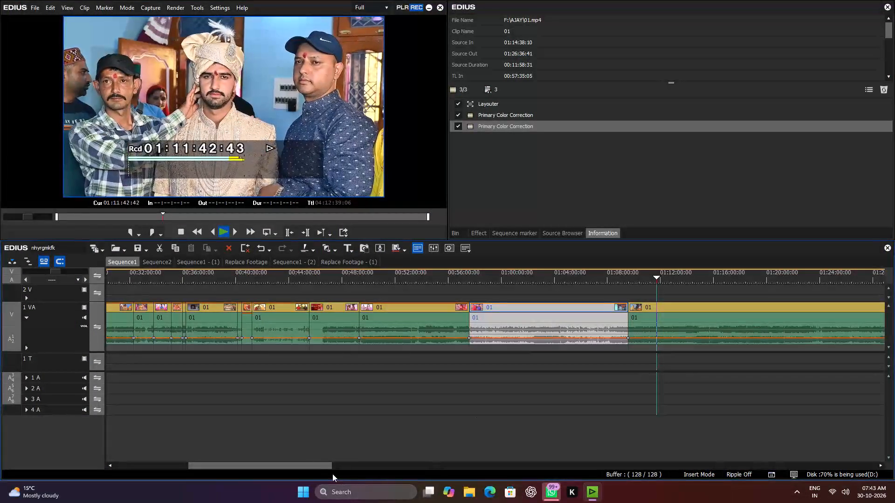
left_click_drag(322, 467, 405, 460)
left_click_drag(268, 277, 424, 294)
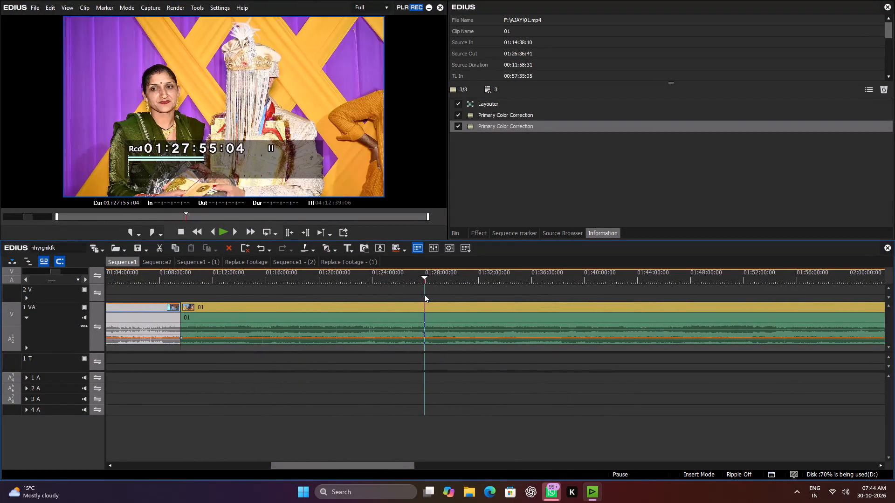
left_click_drag(424, 294, 436, 295)
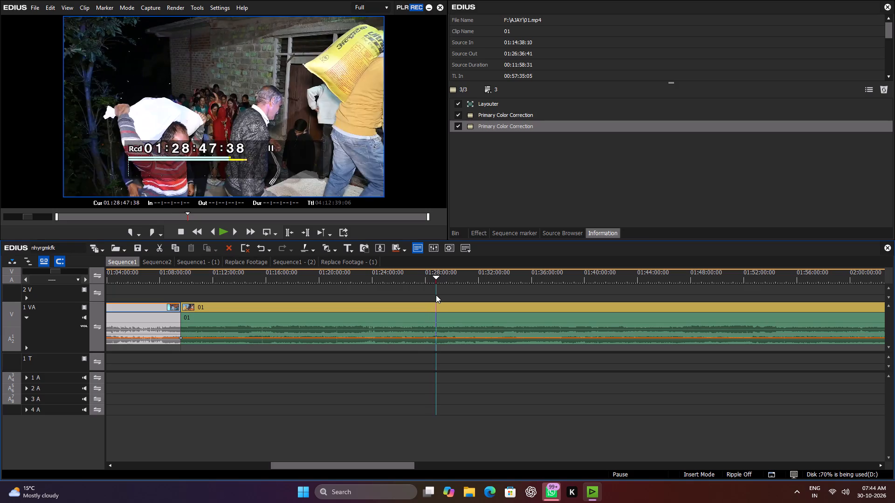
left_click_drag(436, 295, 381, 313)
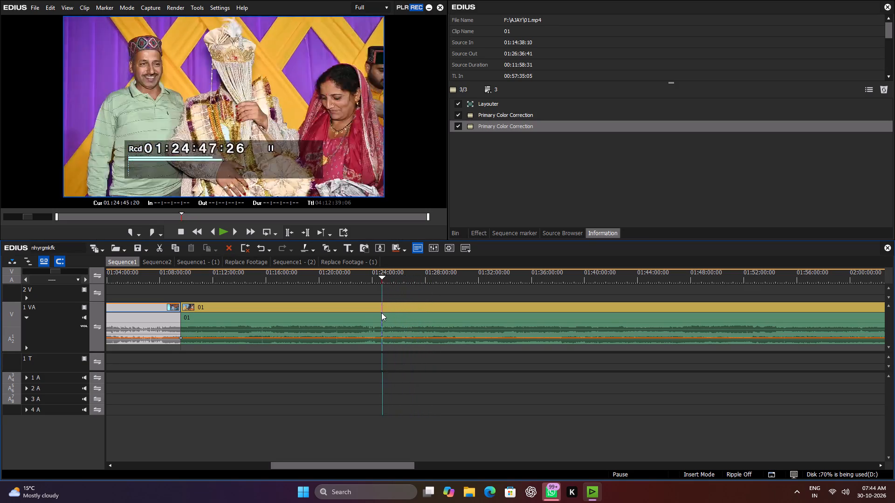
left_click_drag(381, 313, 334, 324)
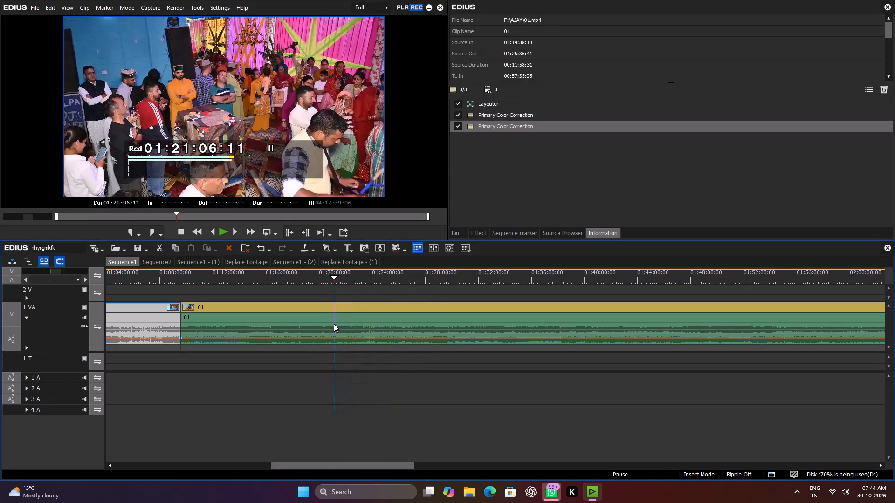
left_click_drag(334, 324, 322, 326)
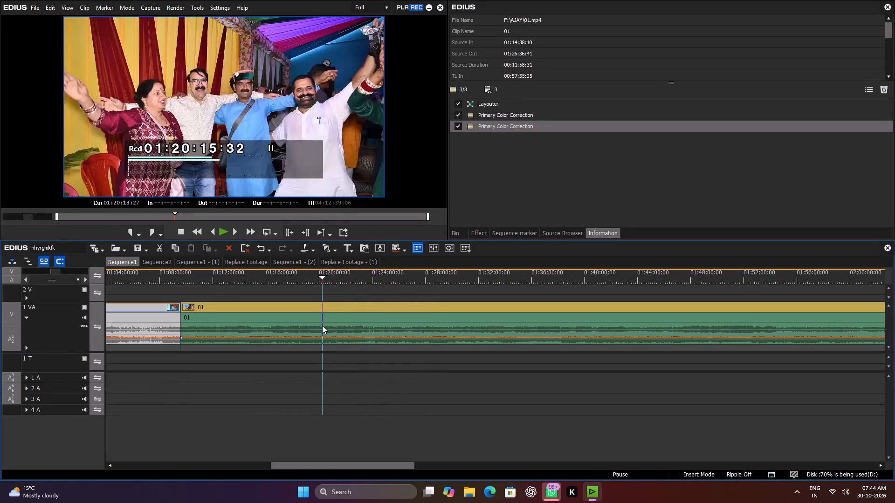
left_click_drag(322, 326, 298, 329)
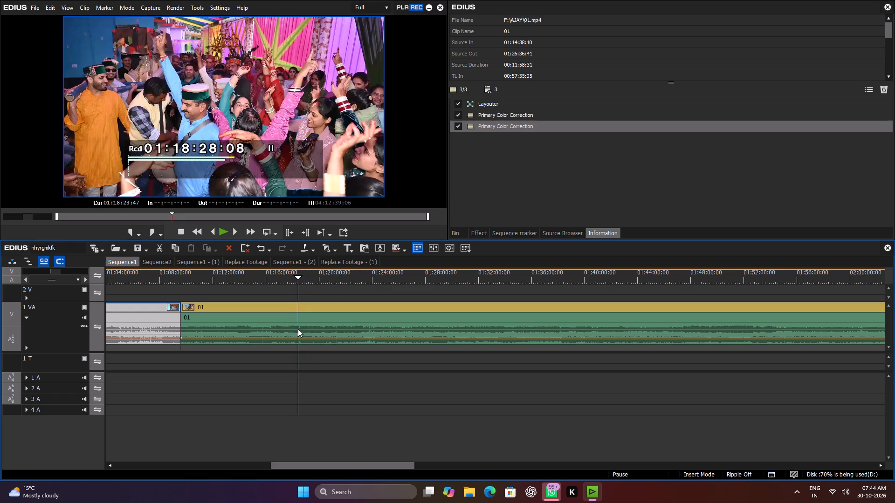
left_click_drag(298, 329, 282, 329)
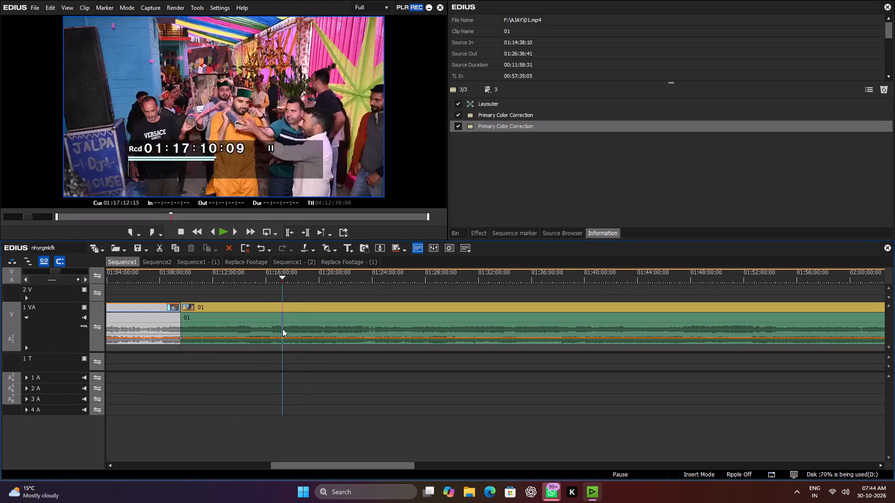
left_click_drag(282, 329, 239, 340)
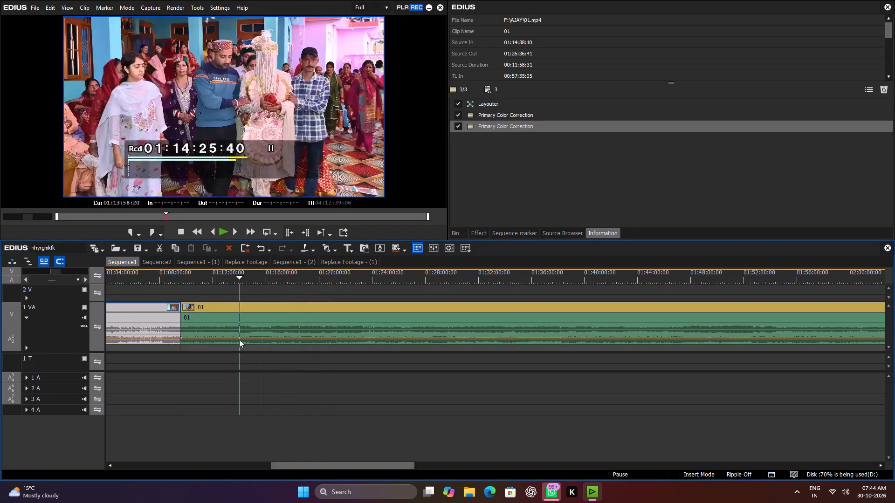
left_click_drag(239, 340, 224, 344)
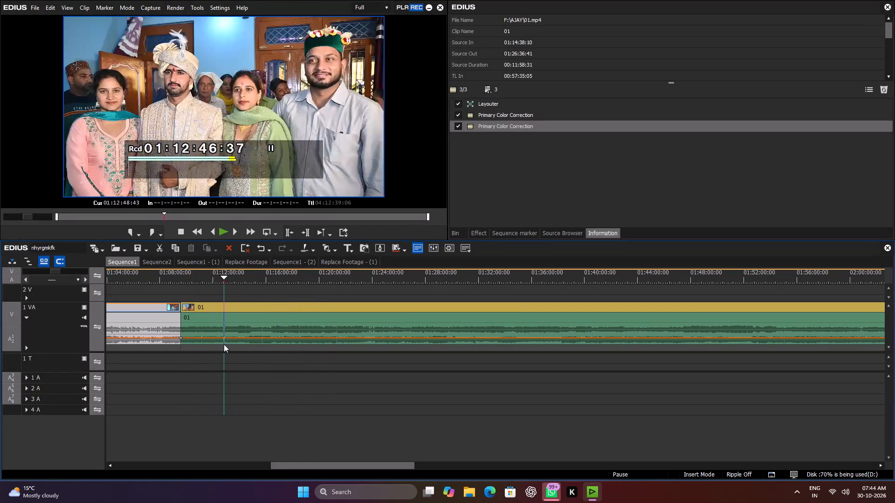
Locate the exact shot change after the groom's indoor ritual and split the long clip there at 01:13:52:49.
left_click_drag(224, 344, 234, 342)
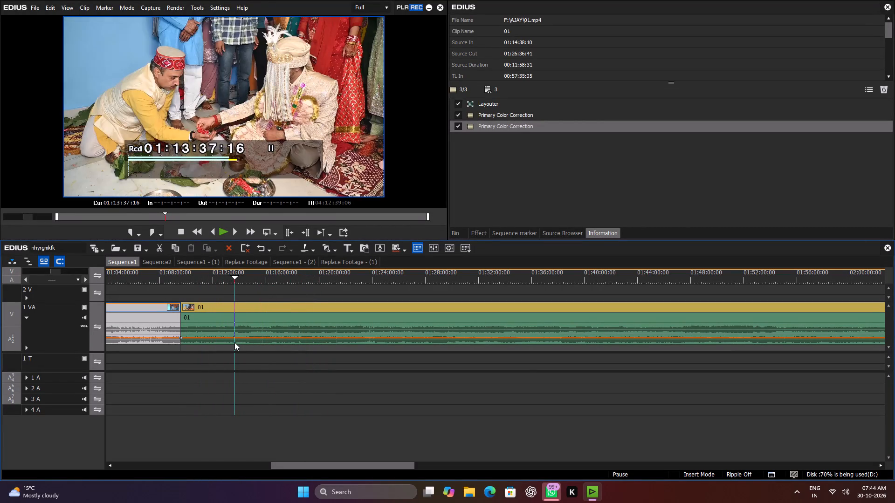
left_click_drag(234, 342, 240, 342)
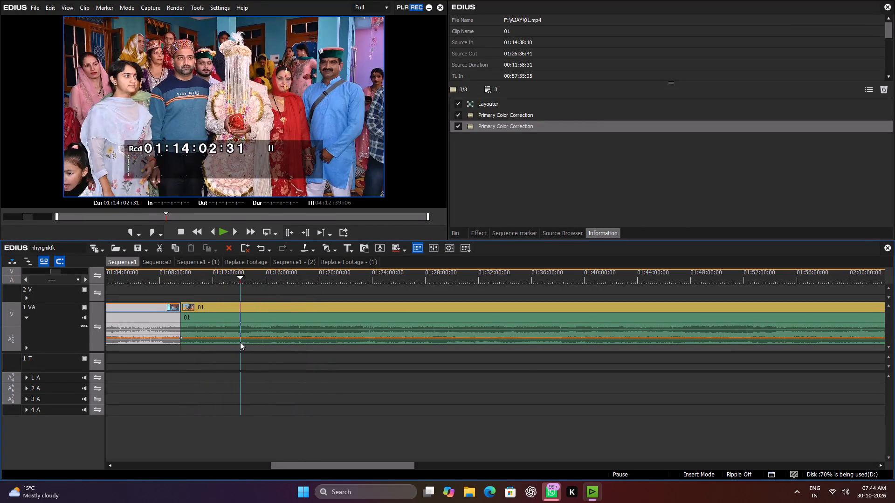
left_click_drag(240, 342, 238, 342)
key("space")
key("space")
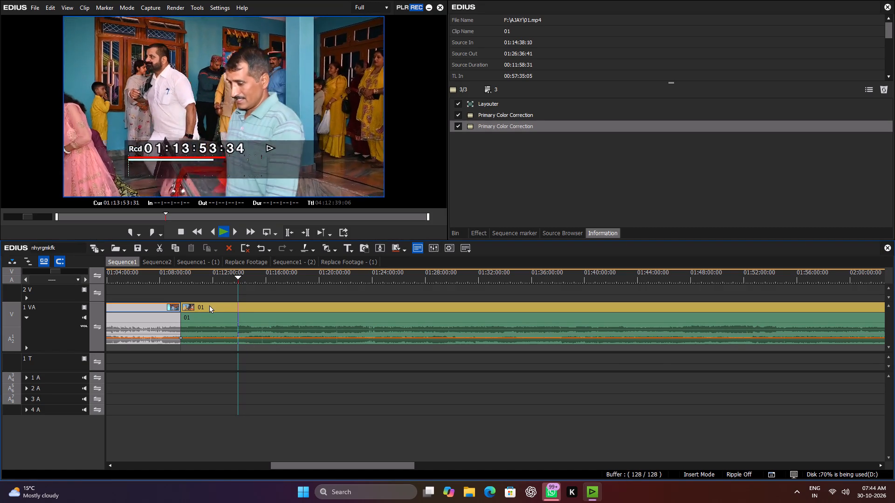
scroll(222, 314, "up", 20)
scroll(222, 314, "up", 1)
scroll(222, 316, "down", 6)
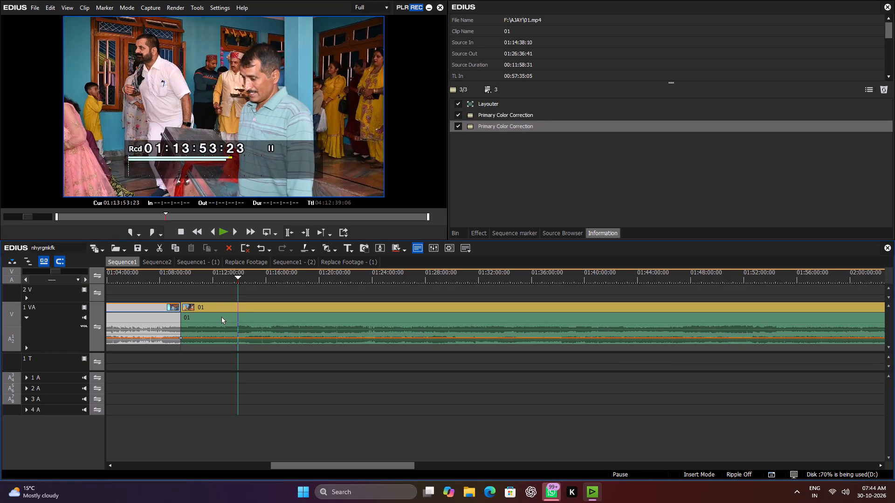
scroll(221, 317, "down", 2)
scroll(221, 317, "up", 11)
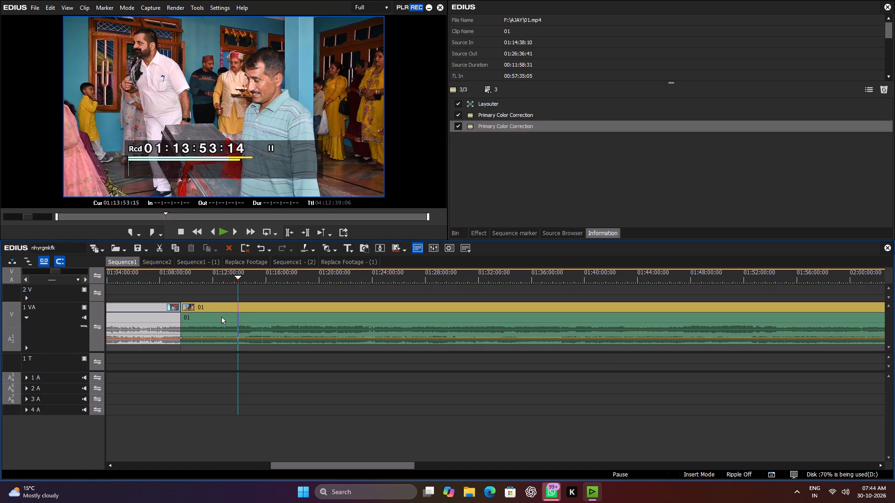
scroll(221, 317, "up", 19)
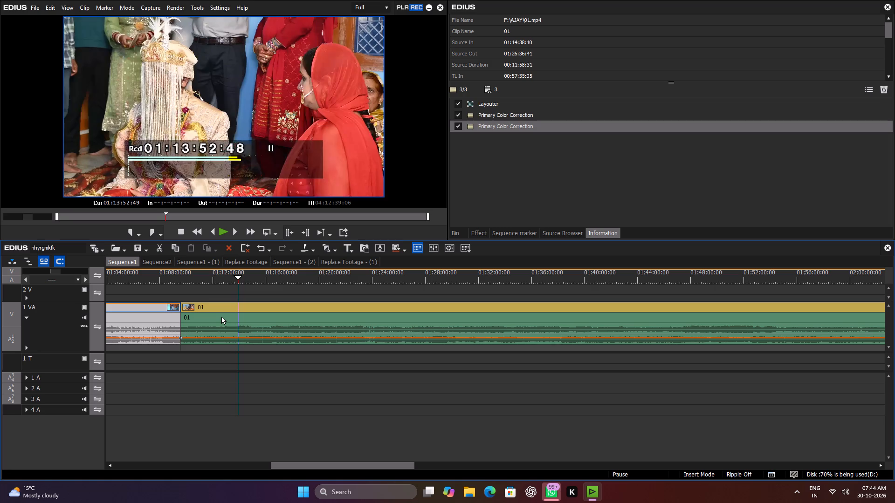
scroll(221, 317, "up", 4)
scroll(221, 317, "down", 7)
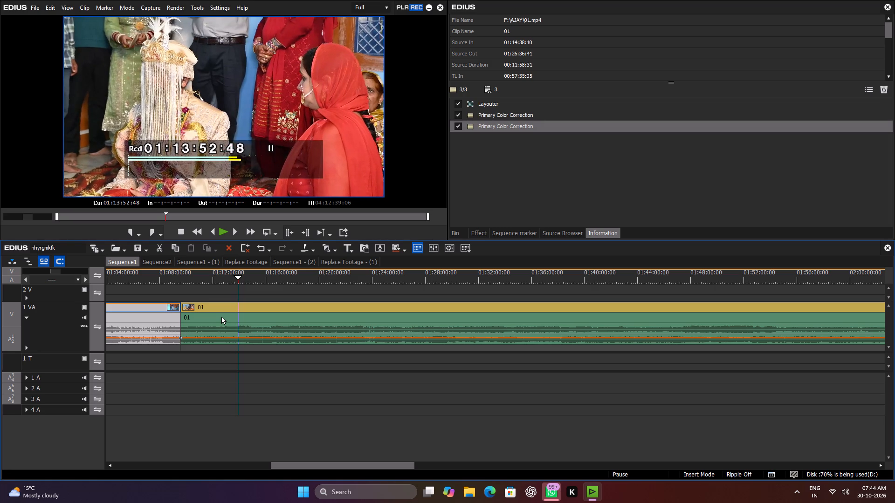
scroll(221, 317, "down", 1)
scroll(221, 317, "up", 1)
scroll(221, 317, "down", 1)
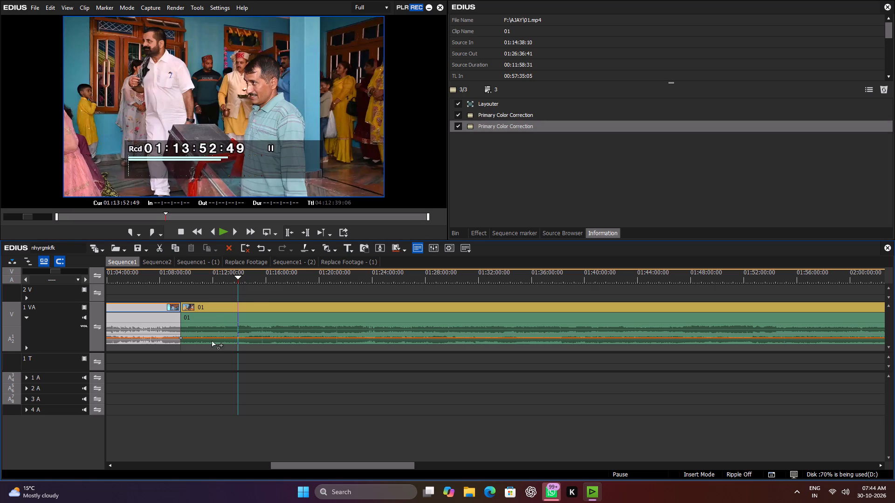
left_click(259, 324)
key("c")
Add a Primary Color Correction effect to the clip starting at 01:09:33:36, using the frame at about 01:11:37 as preview.
left_click(209, 277)
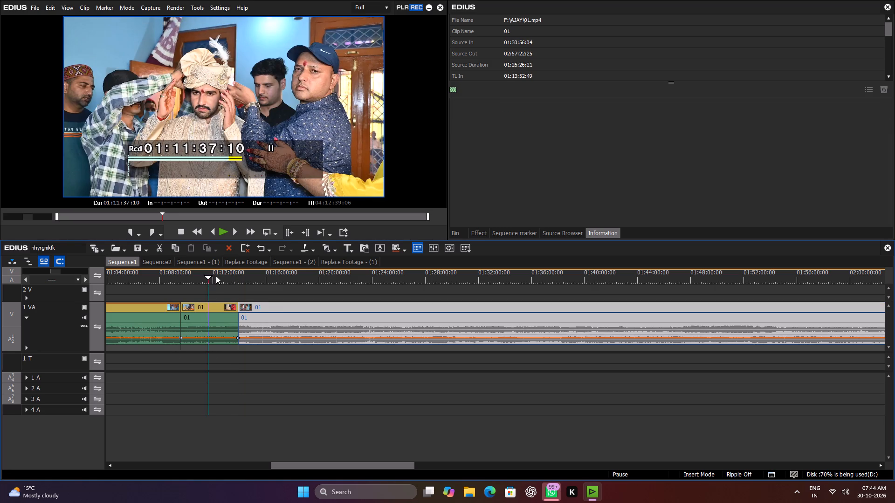
left_click(210, 312)
left_click(484, 228)
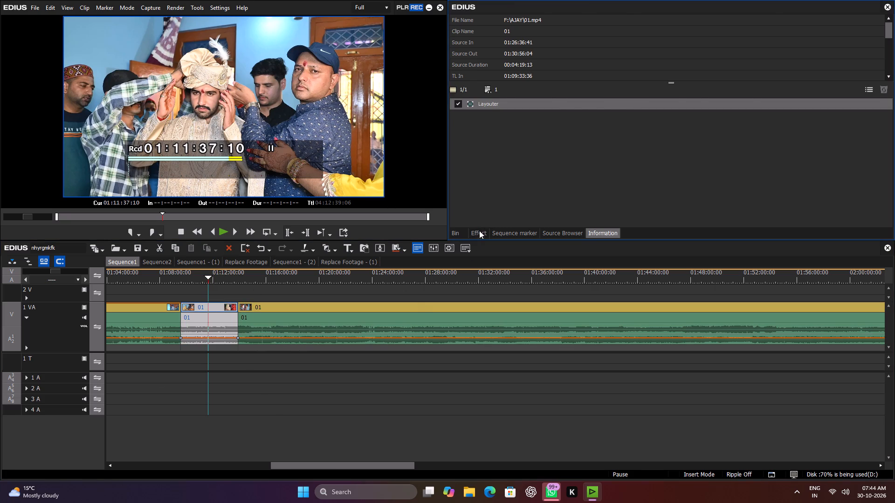
left_click(479, 231)
left_click_drag(721, 88, 198, 310)
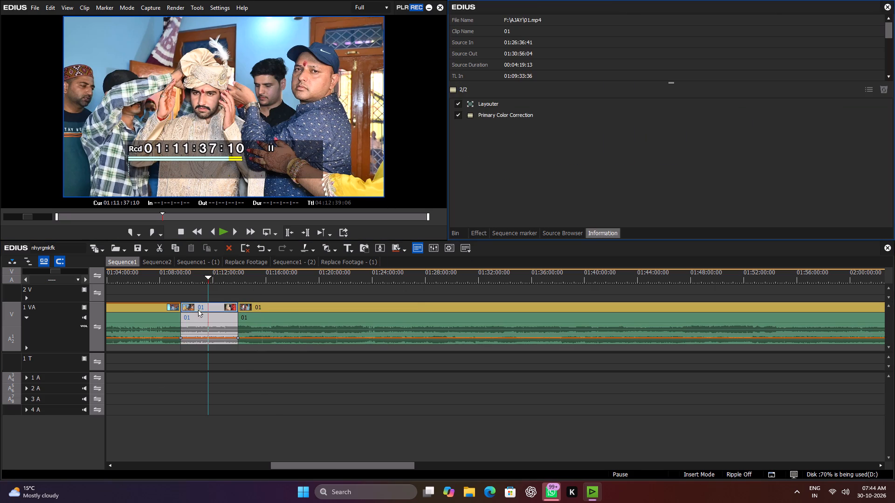
Set the clip's Primary Color Correction to temperature -8, tint -1 and saturation 14.
double_click(515, 109)
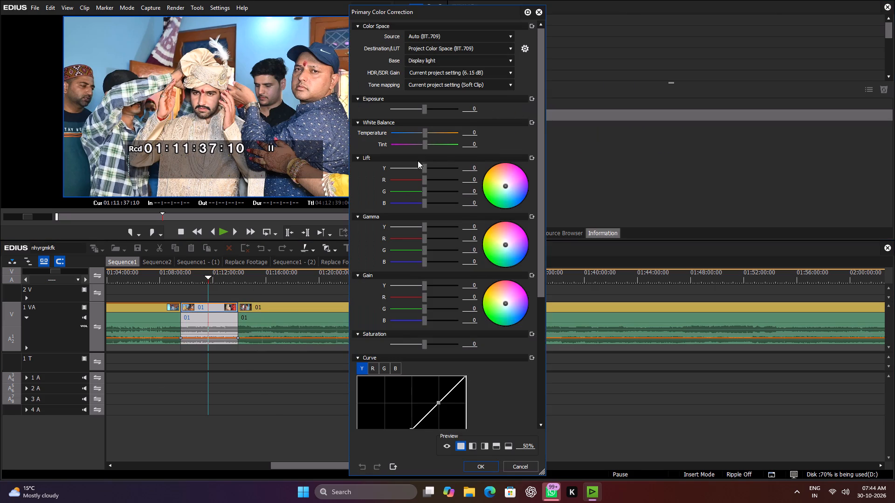
left_click(425, 133)
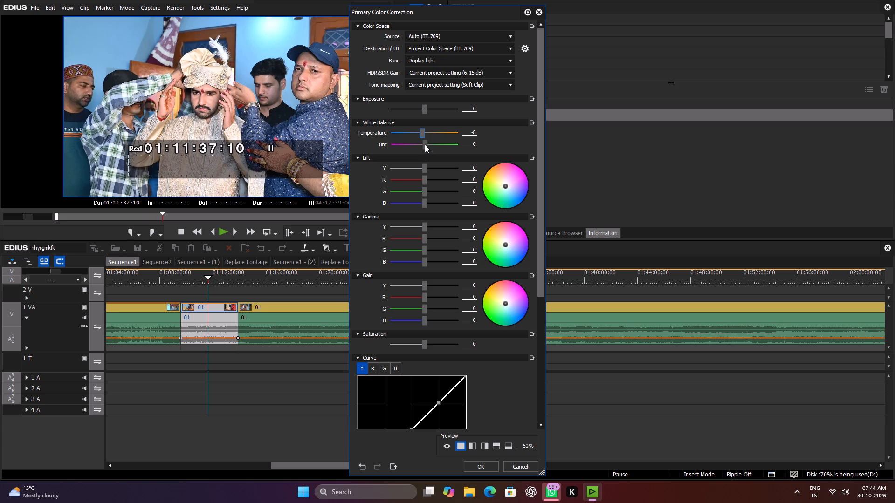
left_click(425, 144)
left_click_drag(425, 345, 433, 346)
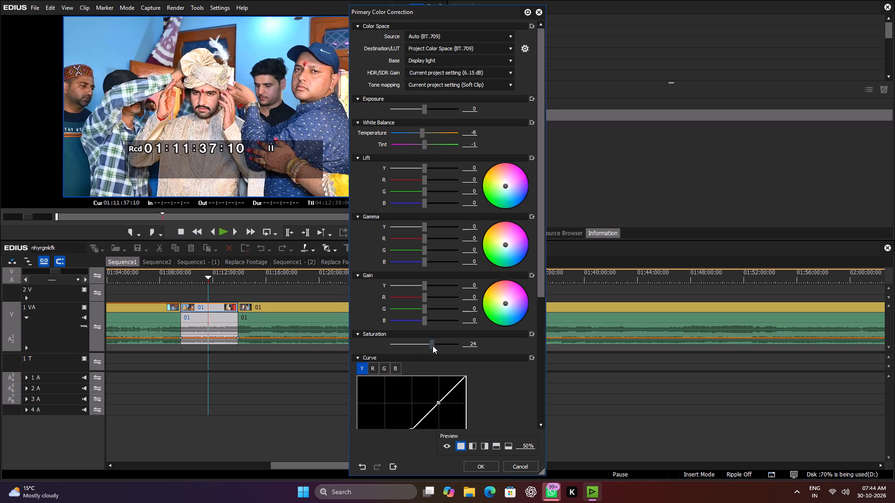
left_click_drag(433, 346, 430, 346)
left_click_drag(430, 346, 429, 346)
left_click(475, 463)
Play and skim the corrected clip between about 01:10 and 01:13 to check its look.
key("space")
left_click(190, 279)
key("space")
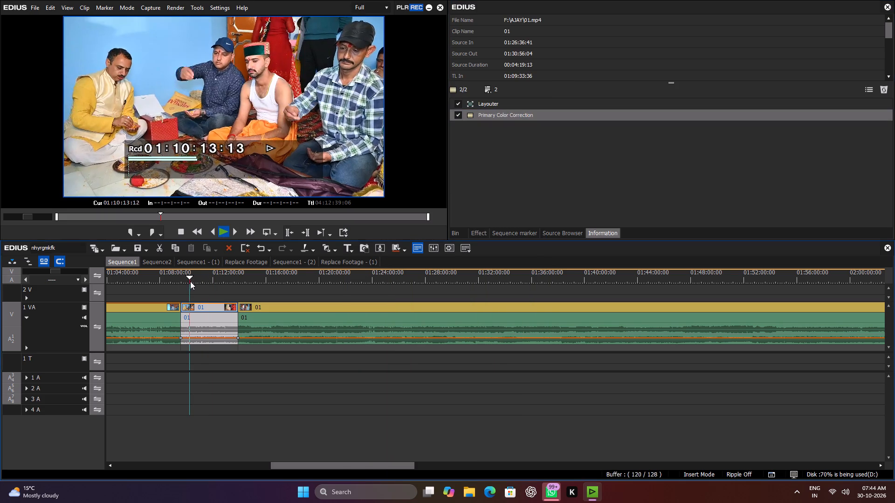
left_click_drag(193, 280, 208, 280)
key("space")
left_click_drag(211, 279, 220, 279)
key("space")
left_click(225, 279)
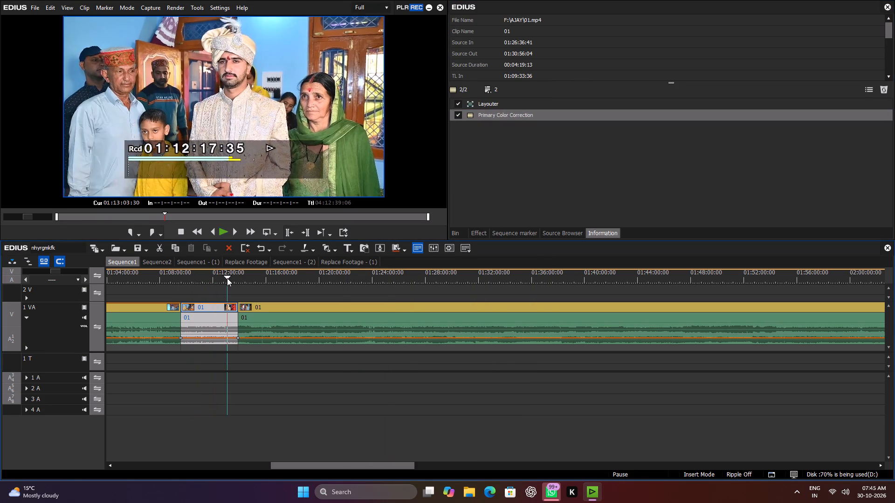
key("space")
Play and skim the following long clip between about 01:16 and 01:31:37, then return to the cut at 01:13:52:49.
left_click_drag(248, 276, 270, 279)
key("space")
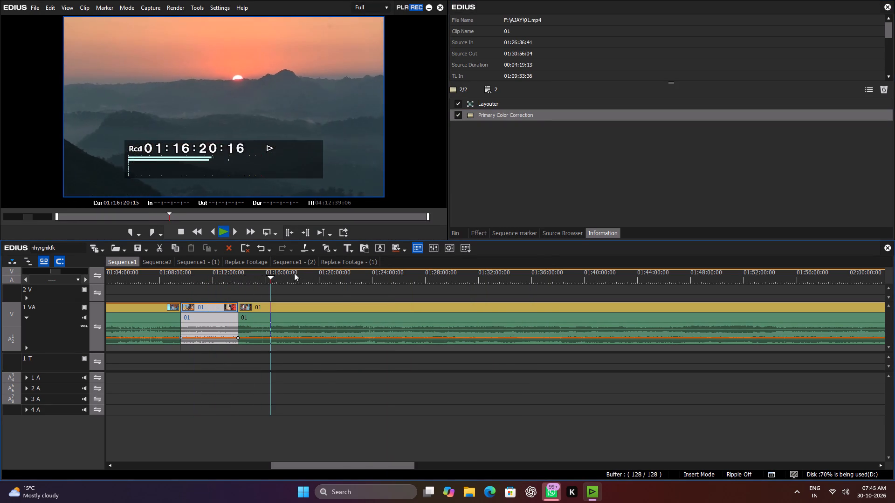
left_click_drag(294, 274, 327, 285)
key("space")
left_click_drag(340, 279, 372, 282)
key("space")
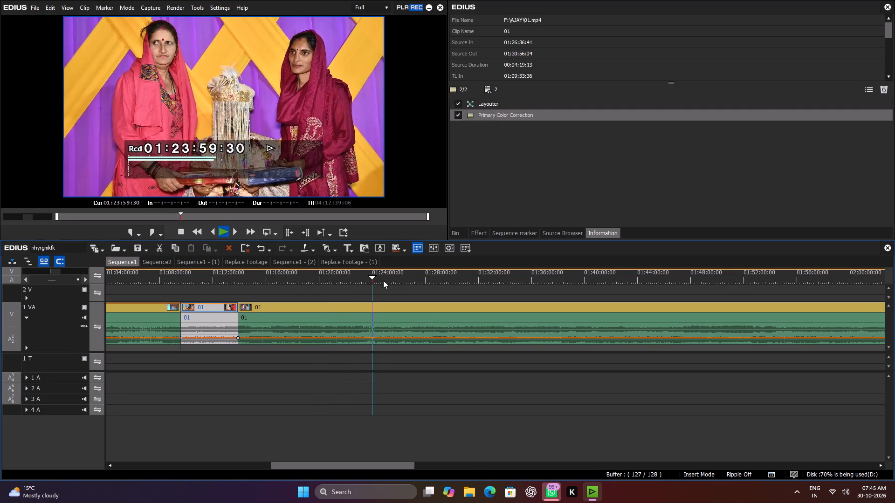
left_click_drag(357, 279, 473, 295)
key("space")
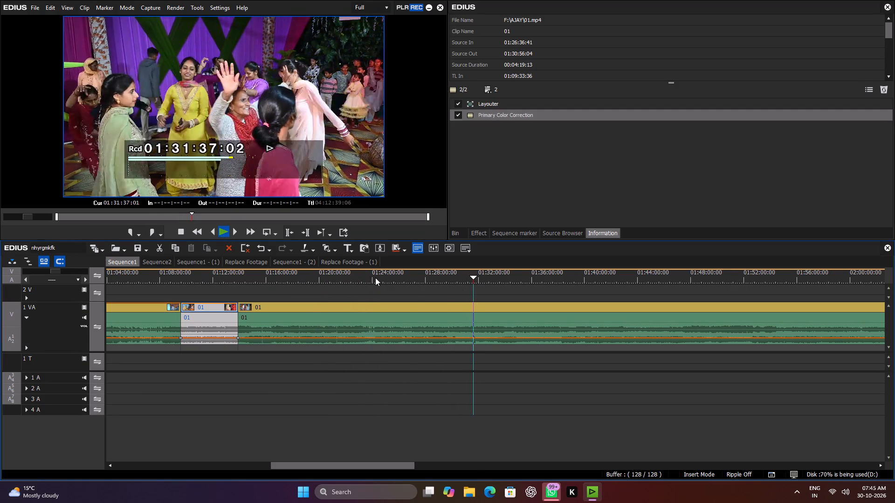
left_click_drag(271, 273, 240, 286)
key("v")
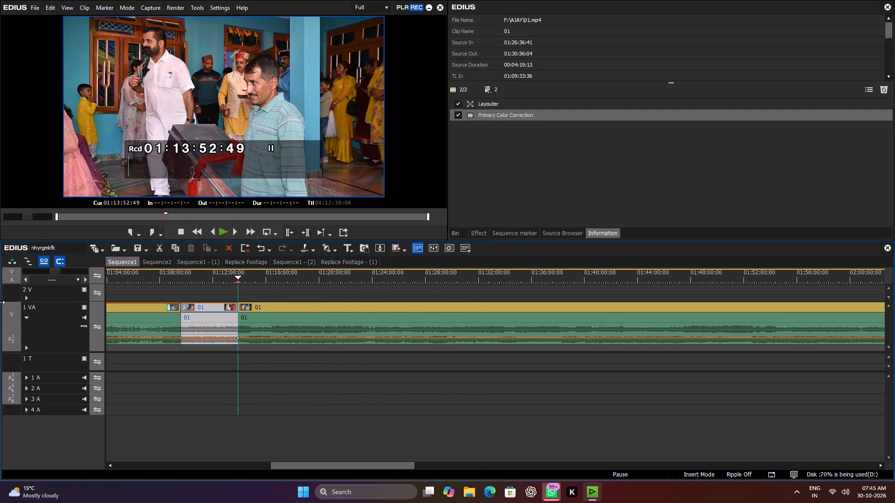
Fit the whole timeline in view and play through the opening minutes of Sequence1 to review the first clips.
left_click_drag(43, 270, 229, 273)
left_click_drag(277, 269, 276, 272)
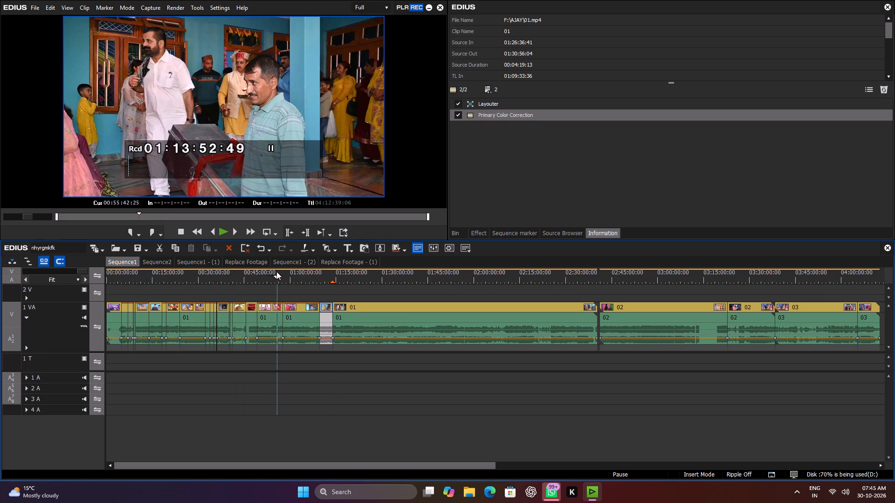
left_click_drag(276, 272, 16, 291)
key("space")
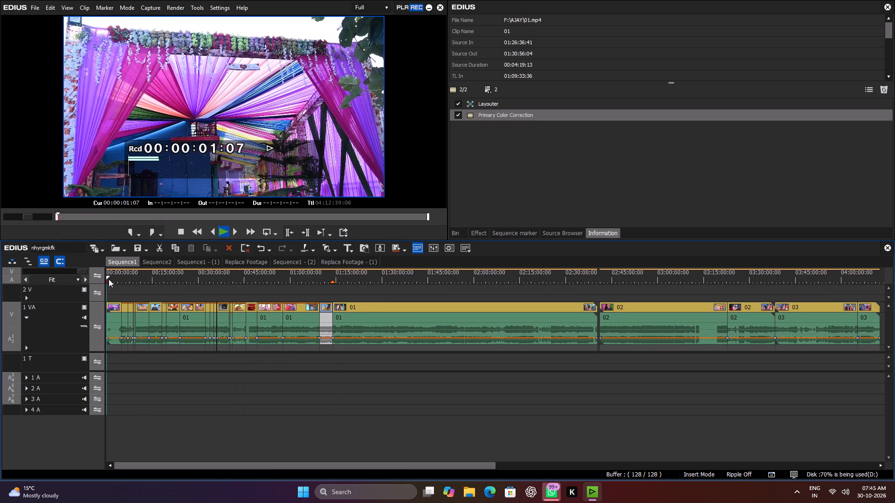
left_click_drag(109, 279, 117, 282)
key("space")
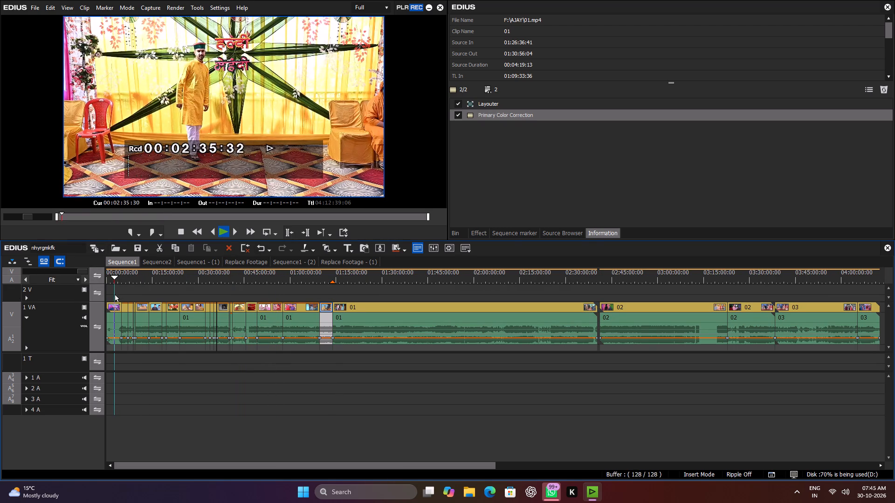
left_click_drag(116, 282, 111, 287)
key("space")
key("space")
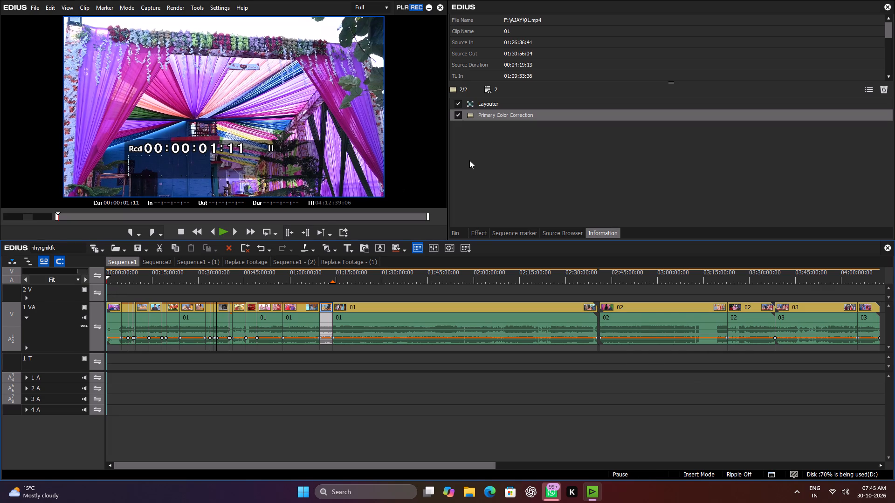
Bring up the media bin and skim through Sequence2 to examine its footage.
left_click(460, 231)
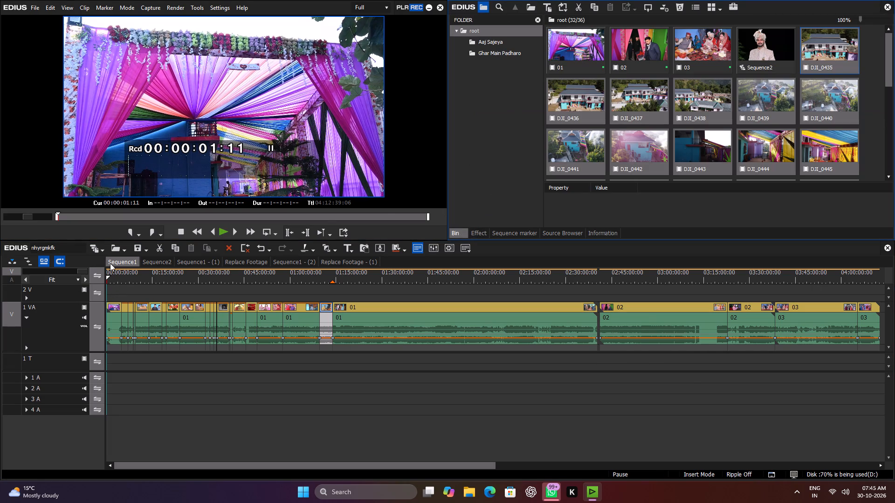
left_click(156, 259)
key("space")
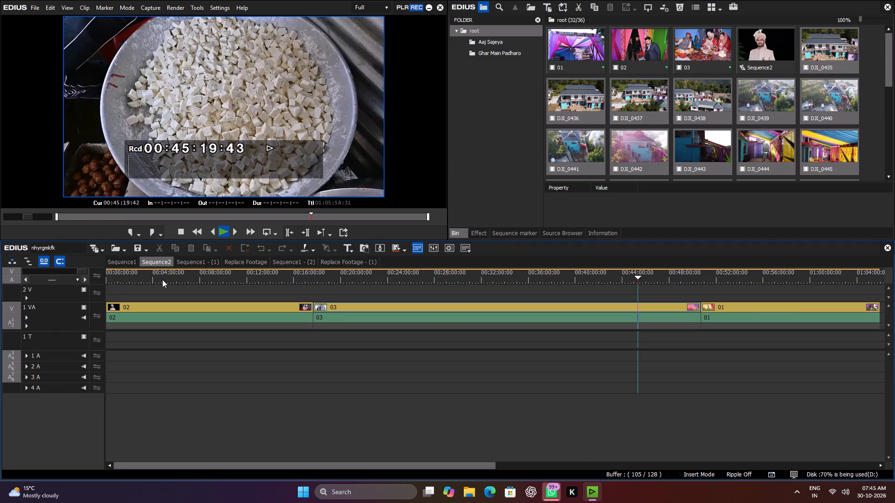
left_click_drag(170, 275, 396, 322)
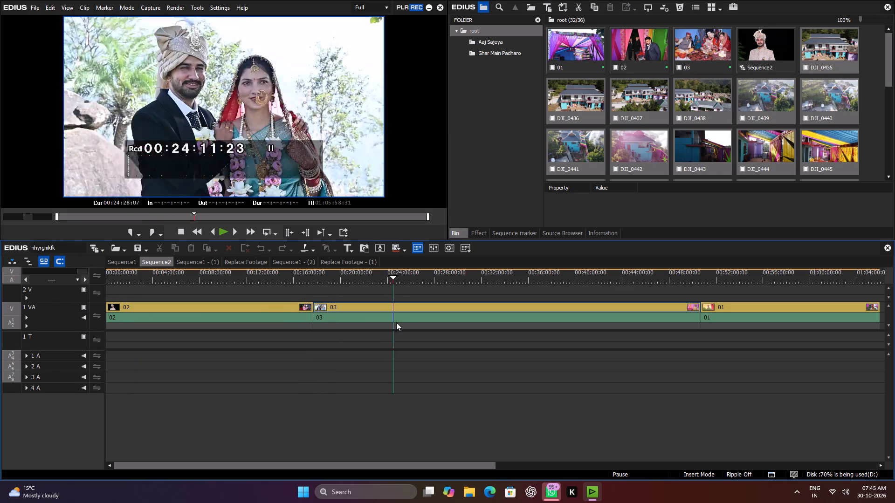
left_click_drag(396, 322, 790, 311)
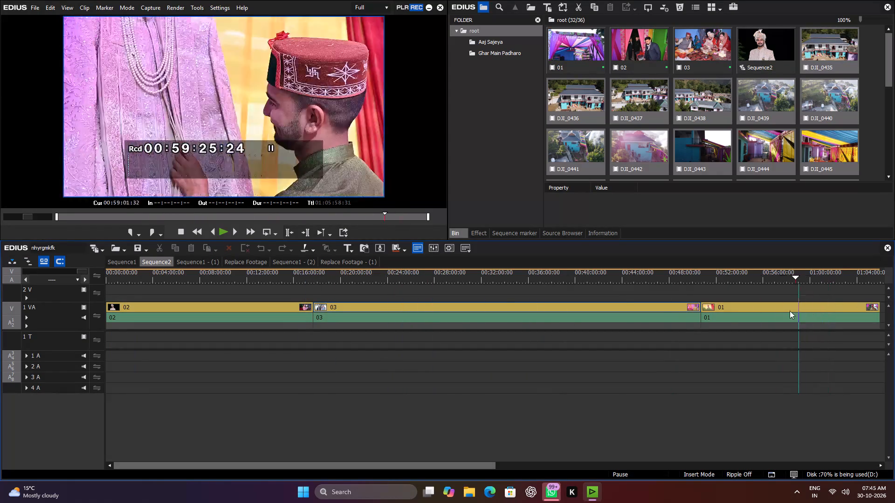
left_click_drag(790, 311, 632, 322)
left_click_drag(40, 269, 266, 274)
Sample Sequence1 - (1), Replace Footage and Sequence1 - (2) in turn to examine the song templates and their placeholders.
left_click(197, 265)
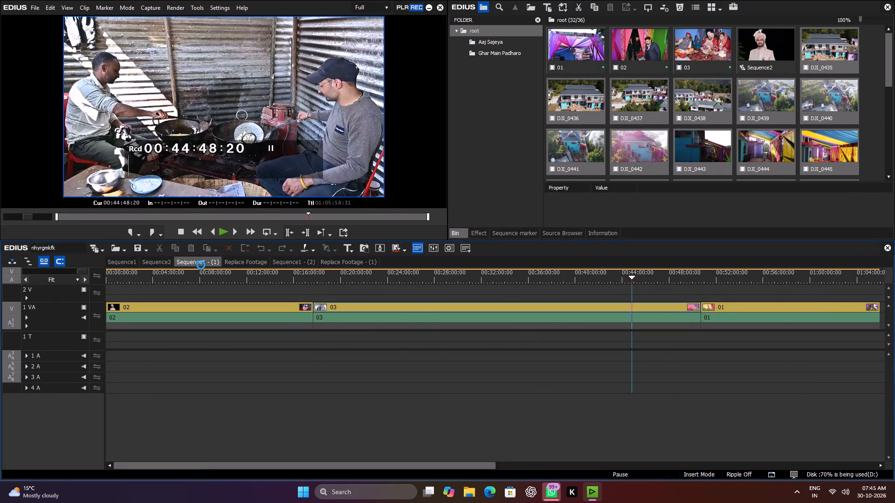
key("space")
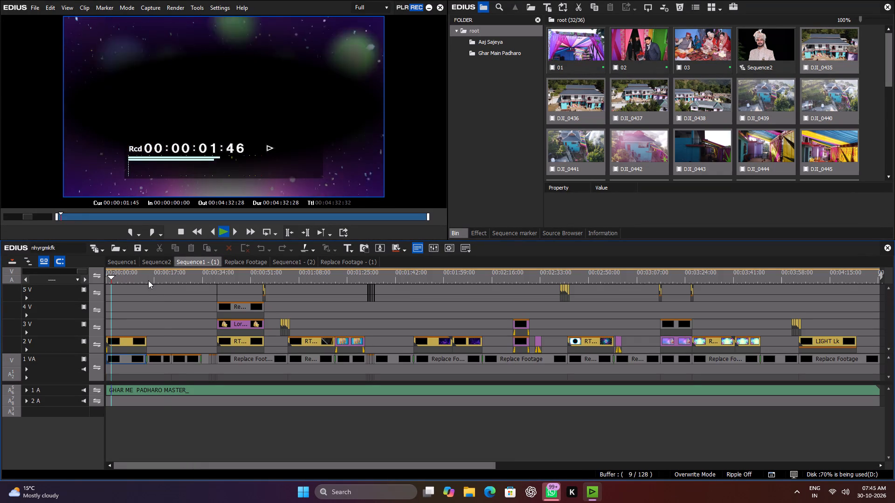
left_click_drag(148, 280, 163, 280)
key("space")
left_click(250, 262)
key("space")
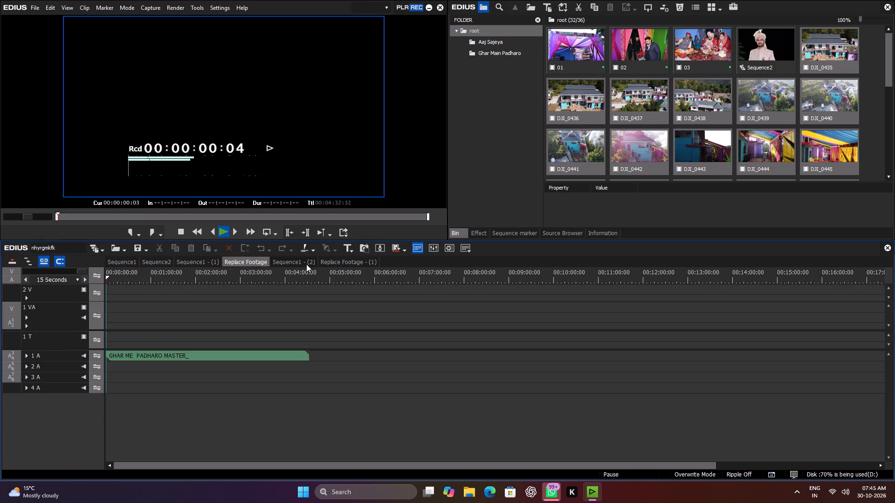
left_click(300, 261)
key("space")
key("space")
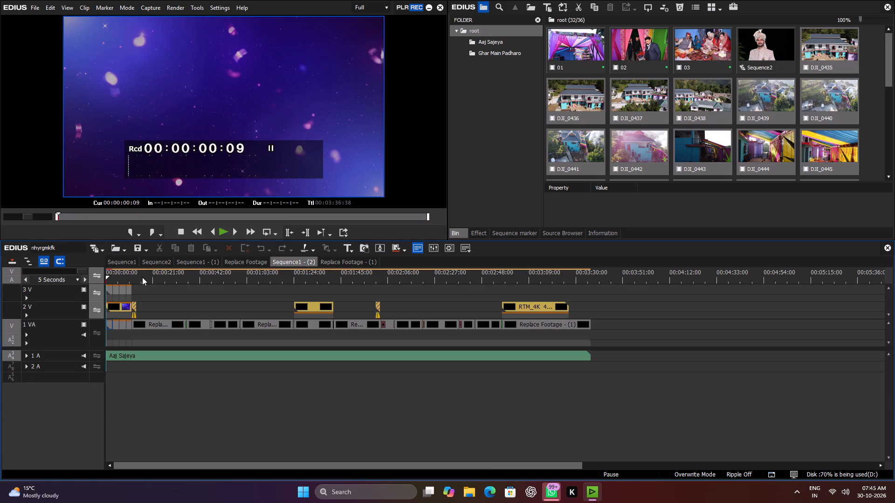
left_click(143, 278)
key("space")
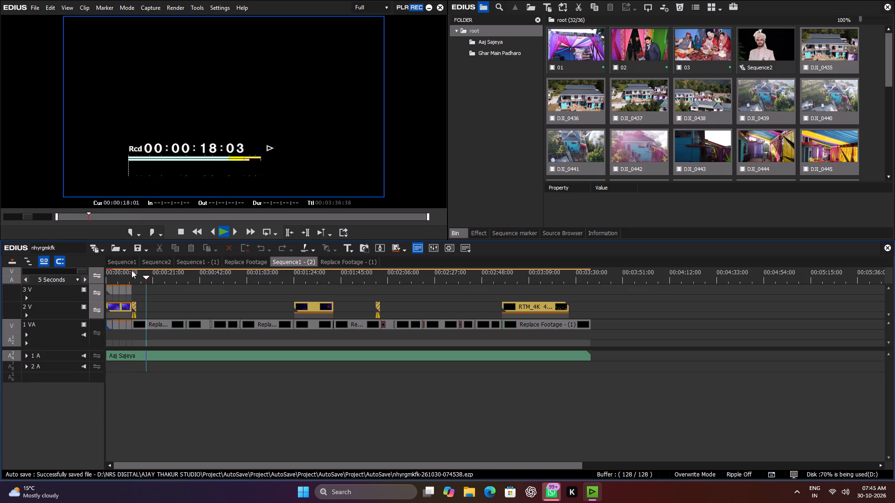
key("space")
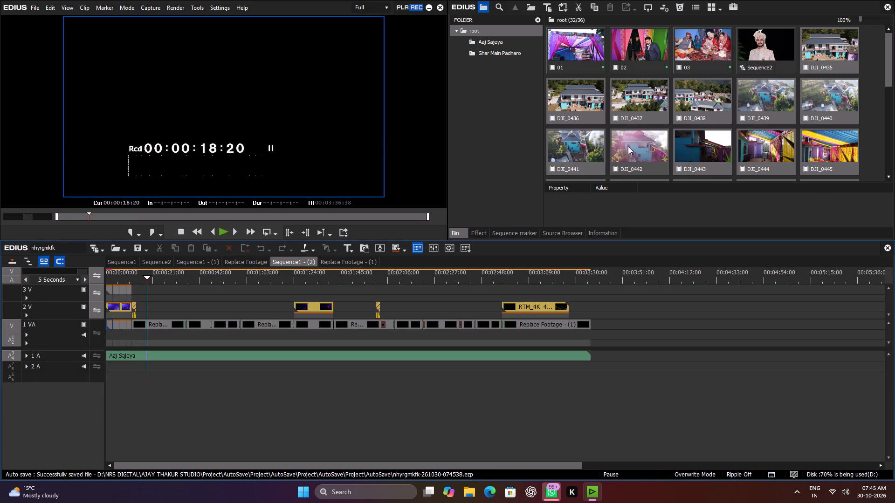
Preview the bin clips DJI_0442, DJI_0441, DJI_0444 and DJI_0445 to examine the house and tent footage.
double_click(628, 145)
key("space")
key("space")
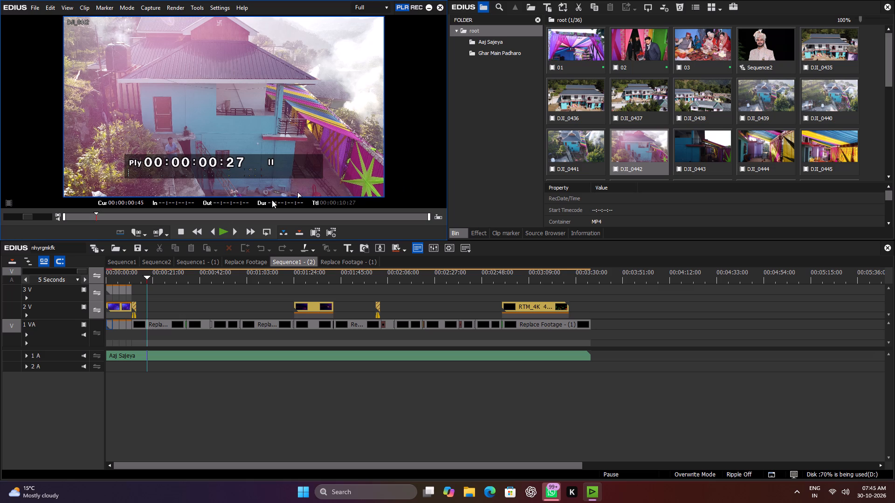
key("space")
double_click(580, 148)
key("space")
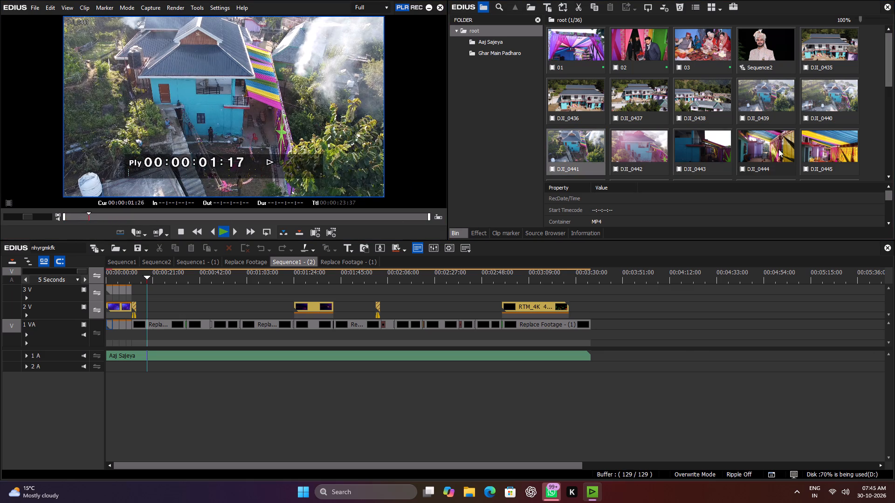
double_click(773, 152)
key("space")
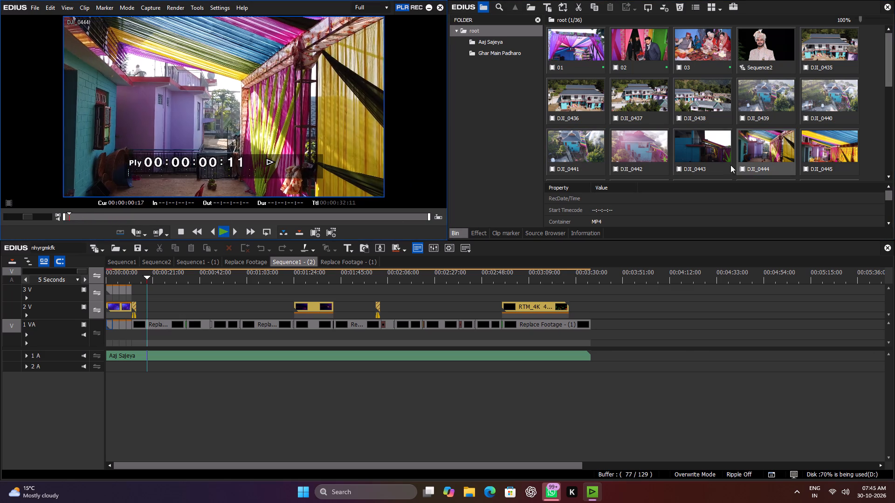
left_click_drag(118, 218, 343, 228)
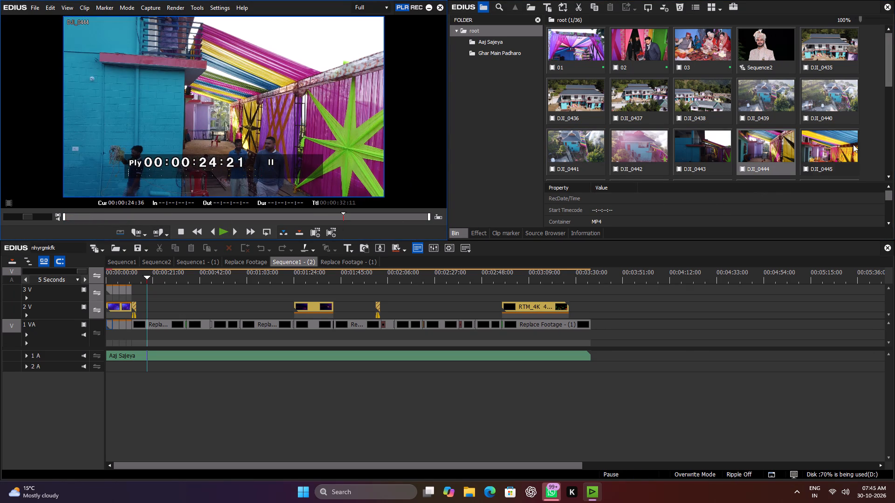
double_click(853, 144)
key("space")
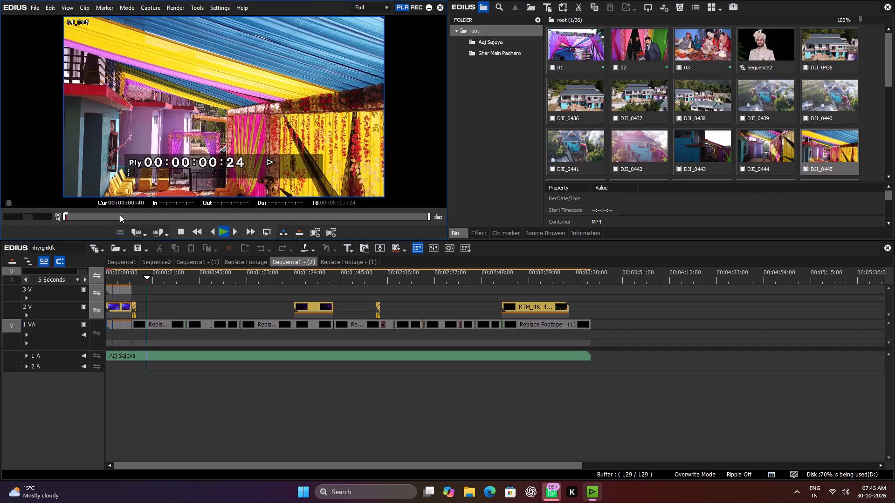
left_click_drag(120, 216, 194, 226)
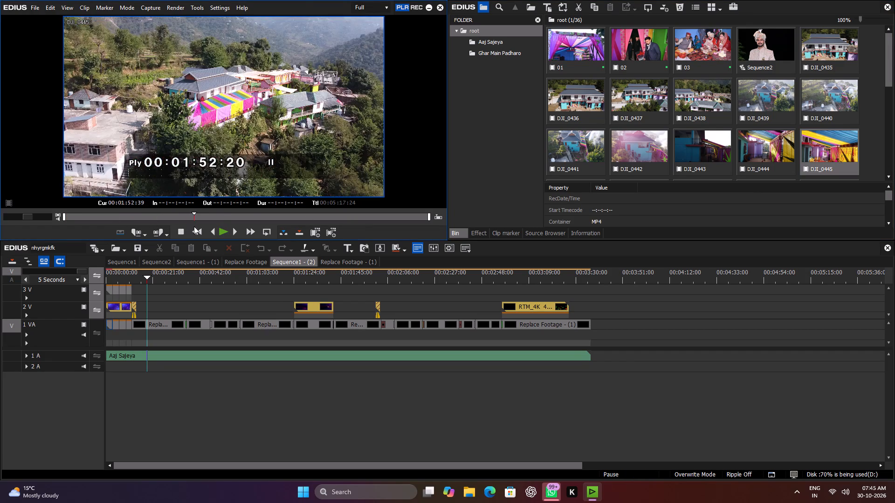
left_click_drag(194, 226, 92, 236)
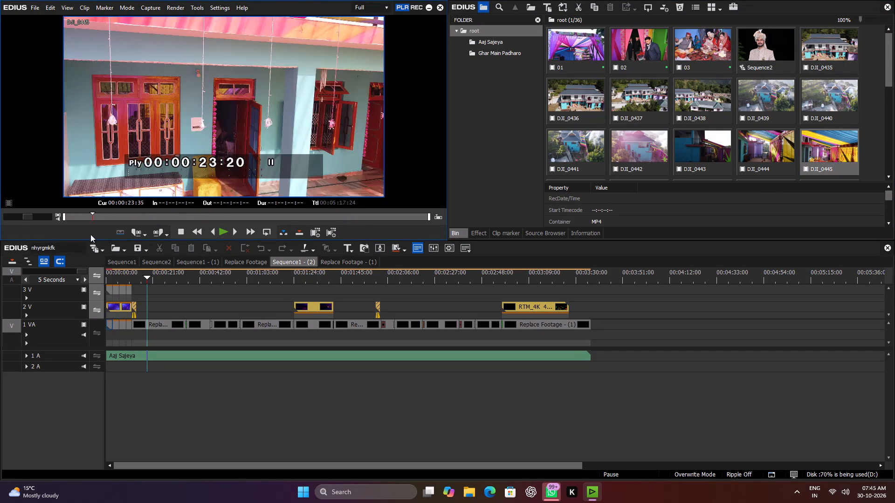
Place clip DJI_0445 at the start of the 1 VA track in the Replace Footage - (1) sequence.
left_click(339, 260)
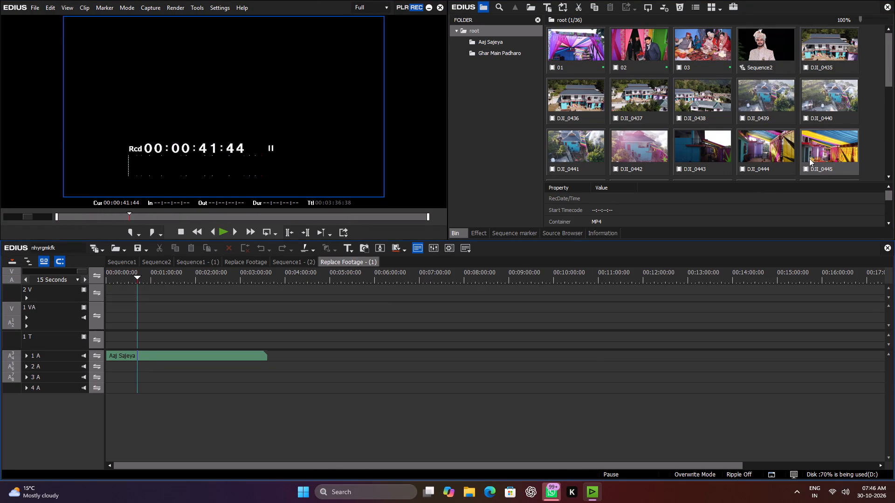
left_click_drag(824, 152, 83, 309)
Cut DJI_0445 at 00:00:04:42 on the 1 VA track and ripple delete the opening section before the cut.
left_click_drag(120, 277, 113, 280)
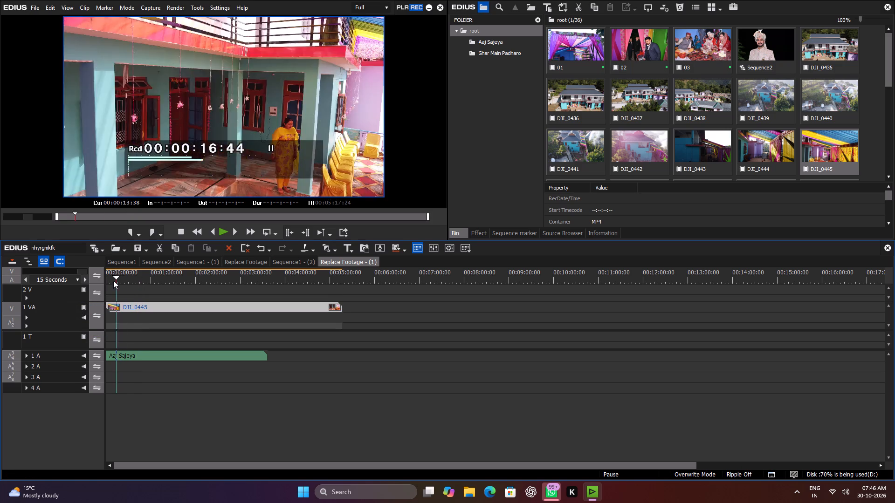
left_click_drag(113, 280, 102, 285)
key("space")
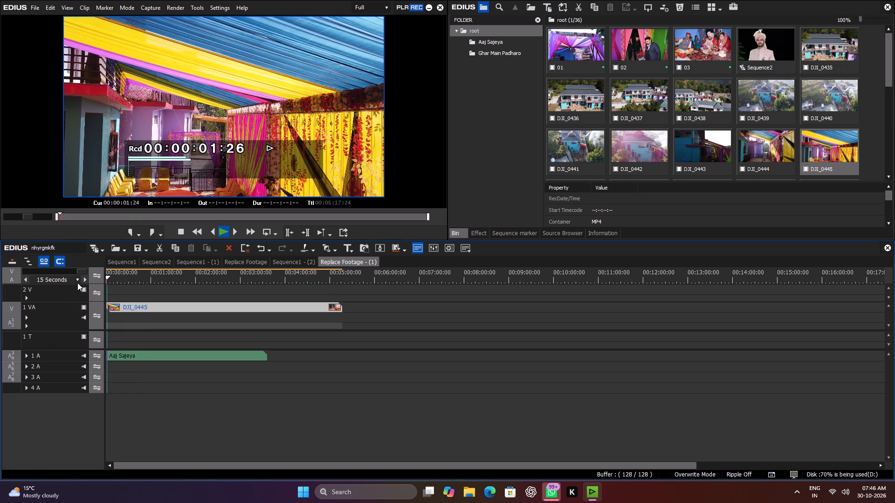
left_click(33, 269)
key("space")
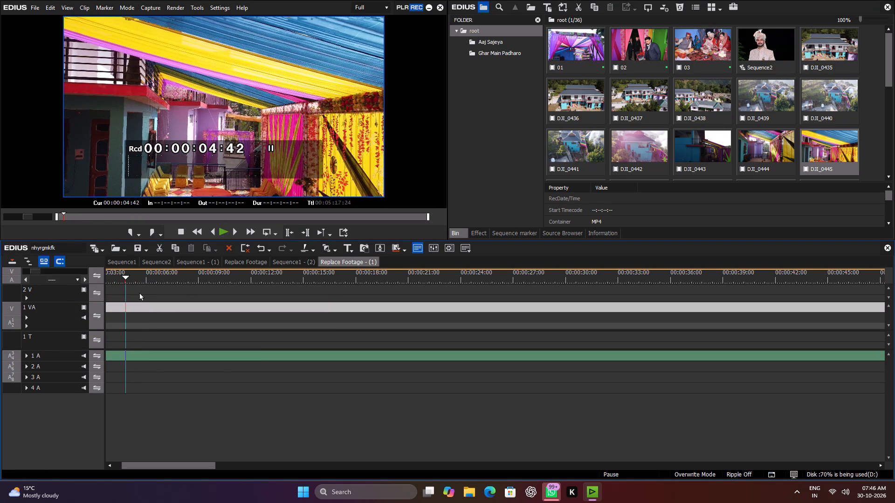
key("c")
left_click(116, 308)
right_click(116, 308)
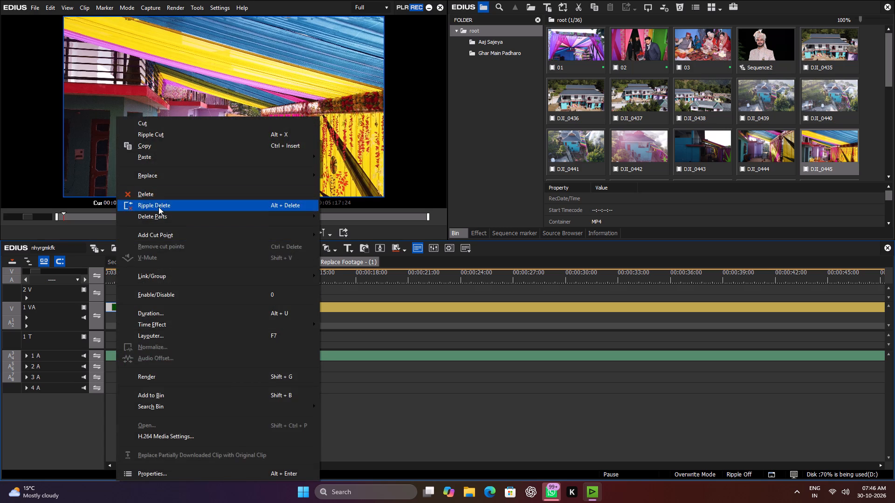
left_click(158, 207)
Review the house courtyard pan in DJI_0445 and split the clip at 00:00:13:05.
key("space")
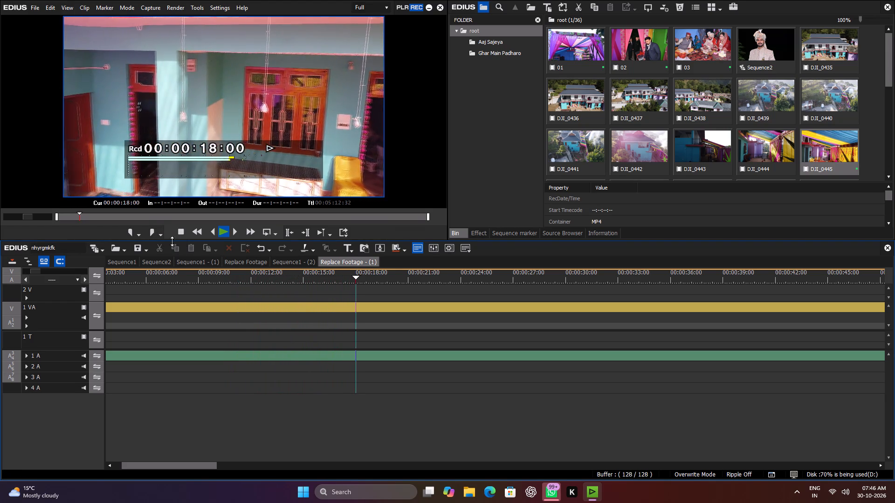
left_click_drag(208, 274, 230, 278)
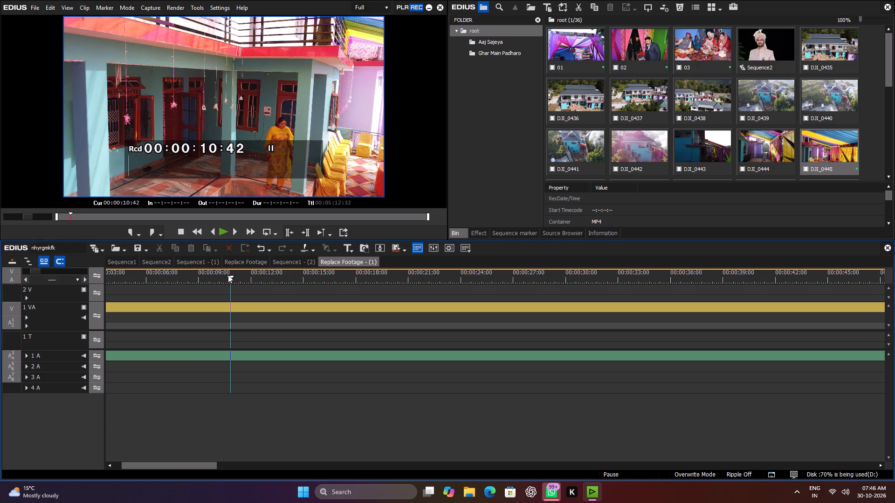
key("space")
double_click(233, 83)
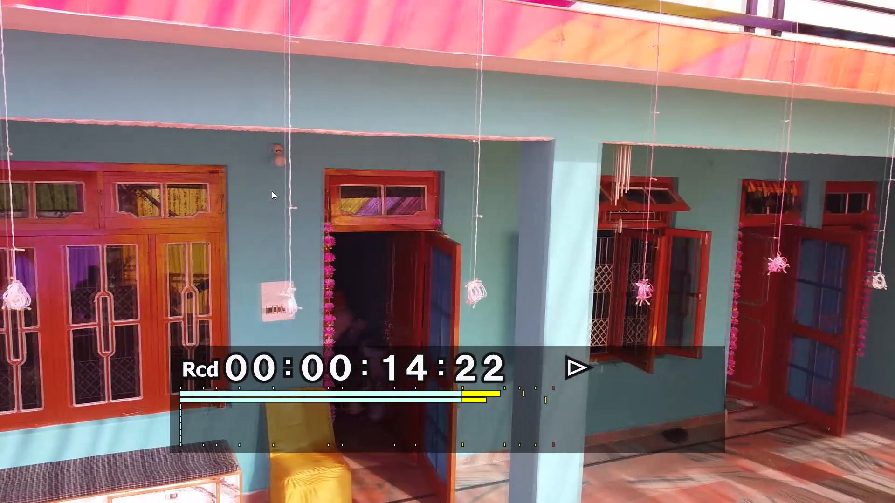
key("space")
scroll(271, 190, "up", 20)
scroll(271, 190, "up", 18)
scroll(268, 190, "up", 19)
scroll(268, 190, "up", 18)
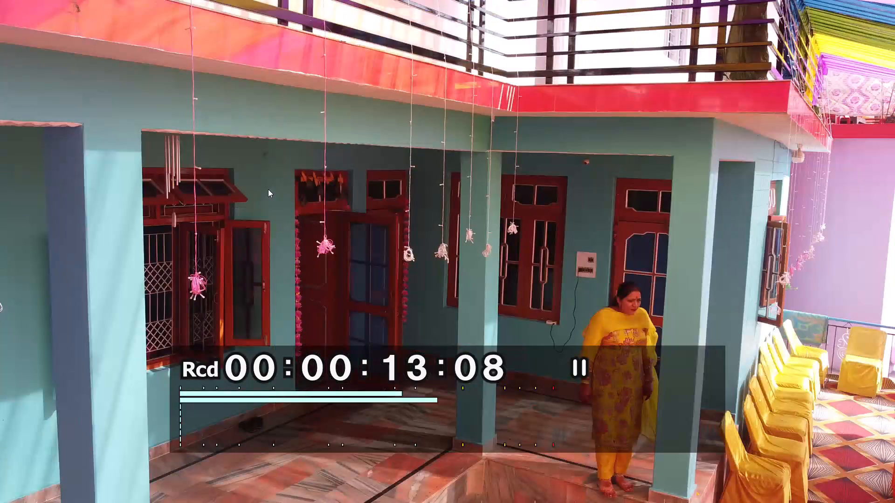
double_click(268, 189)
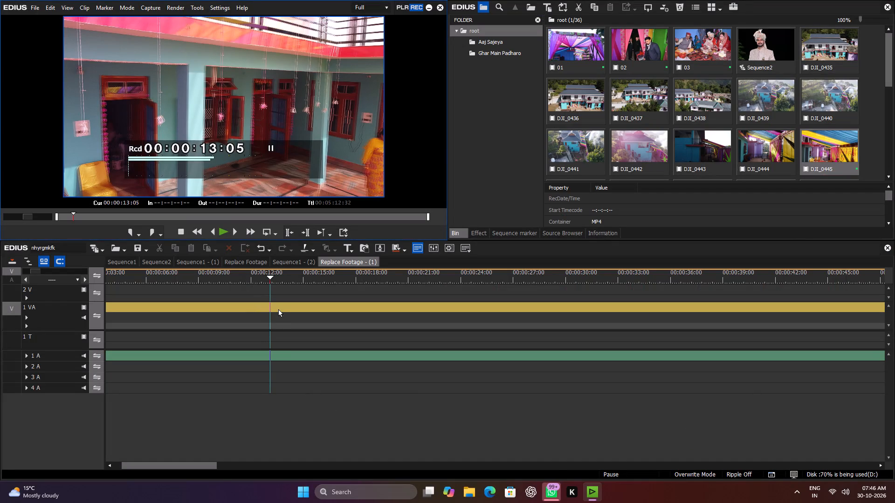
left_click(278, 308)
key("c")
Cut DJI_0445 again about 1.5 seconds past the 00:00:13:05 cut and ripple delete the short piece between the cuts.
key("space")
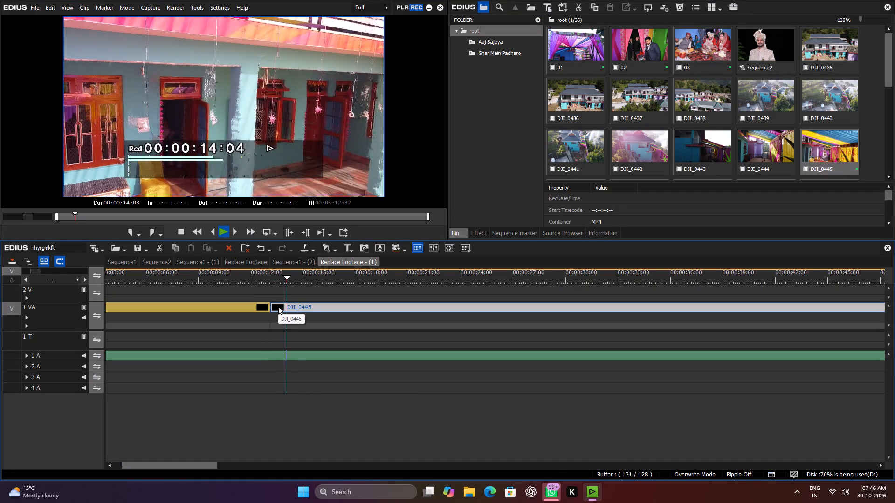
key("c")
left_click(278, 306)
right_click(278, 306)
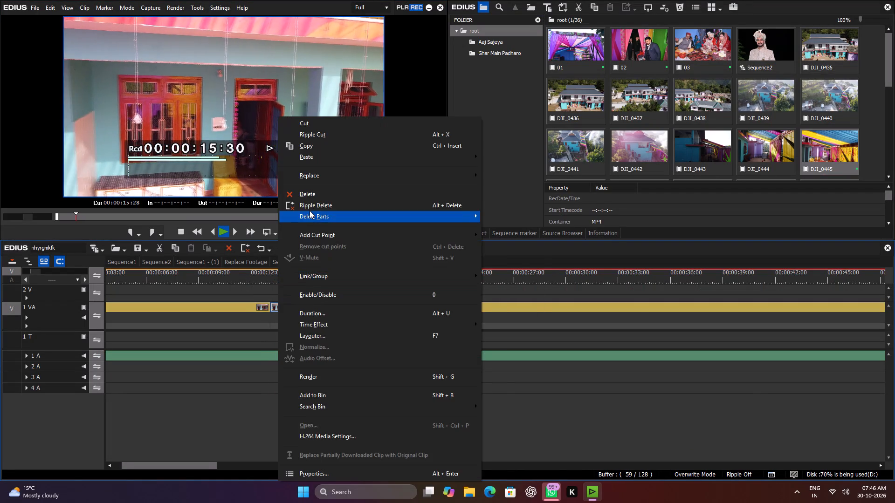
left_click(310, 211)
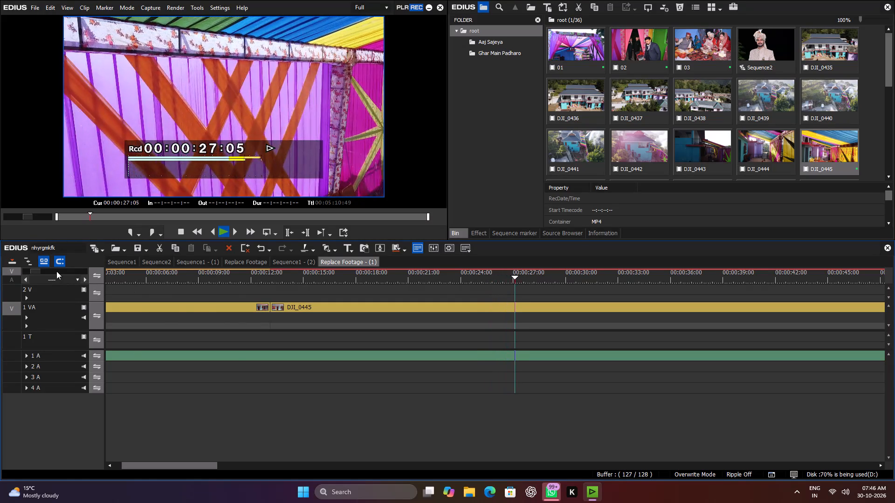
Review the tent decoration footage in the second DJI_0445 piece and split it at 00:00:37:00, ahead of the glitched frames.
left_click(56, 271)
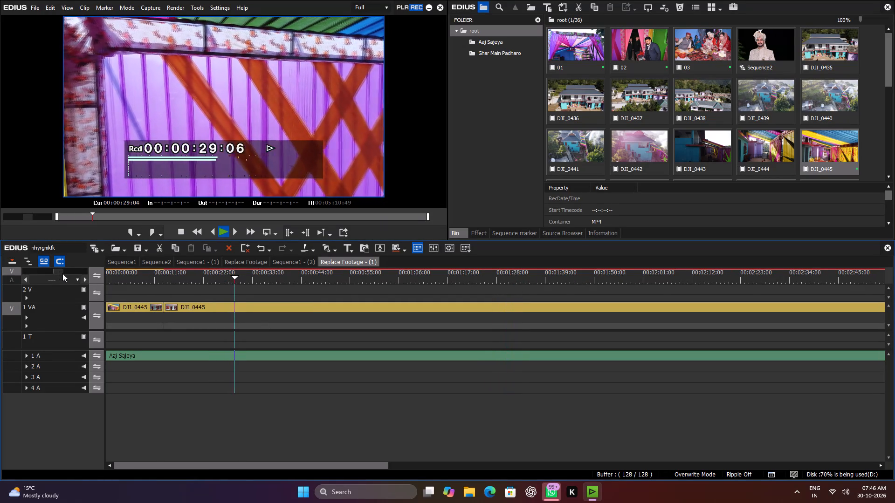
double_click(163, 84)
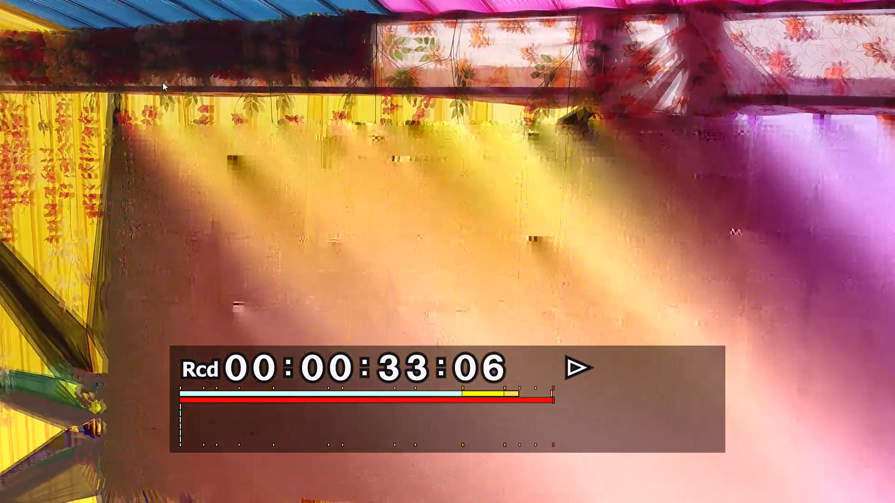
key("space")
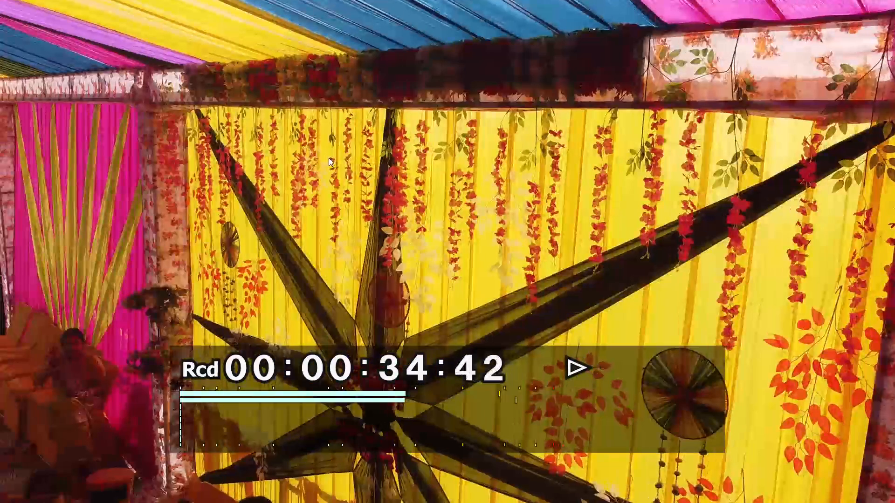
key("space")
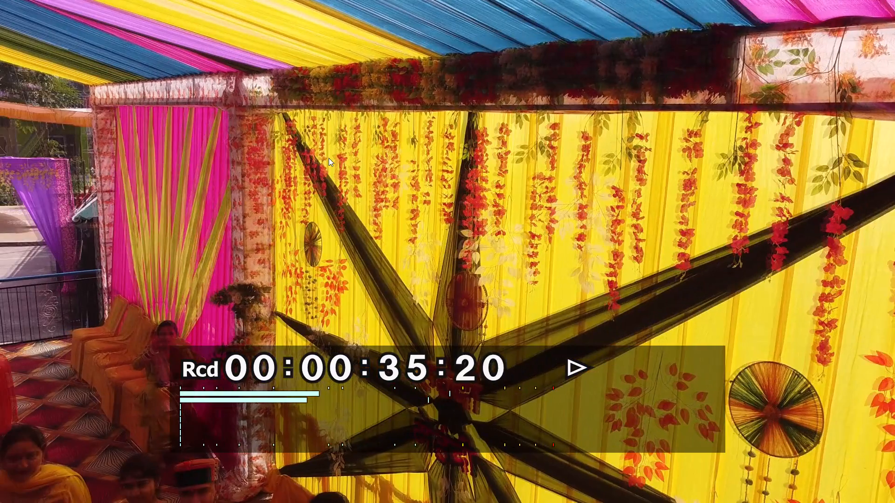
key("space")
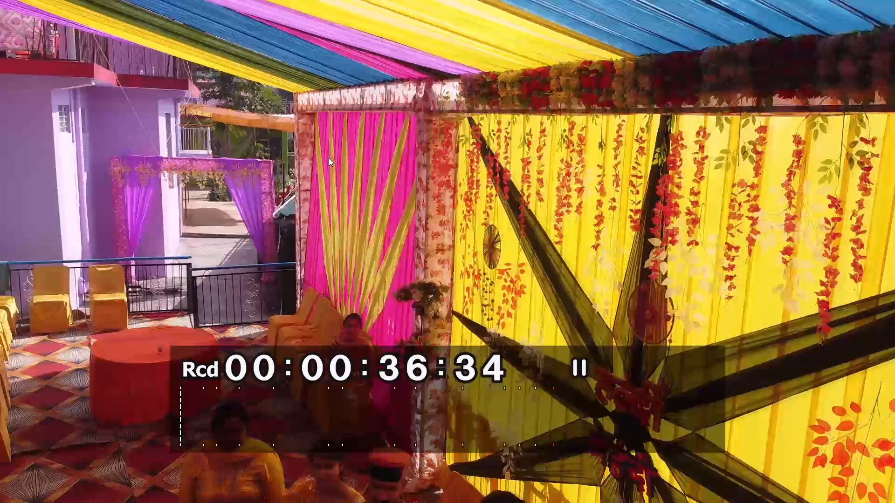
key("space")
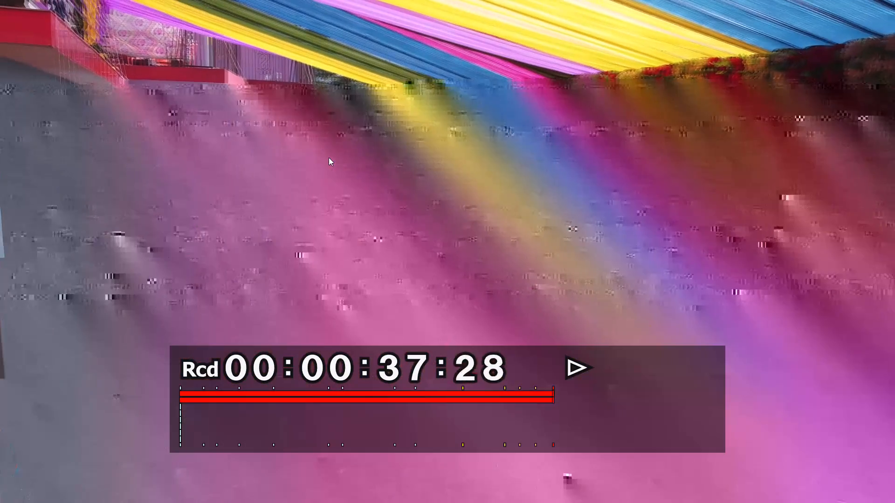
key("space")
scroll(363, 177, "up", 10)
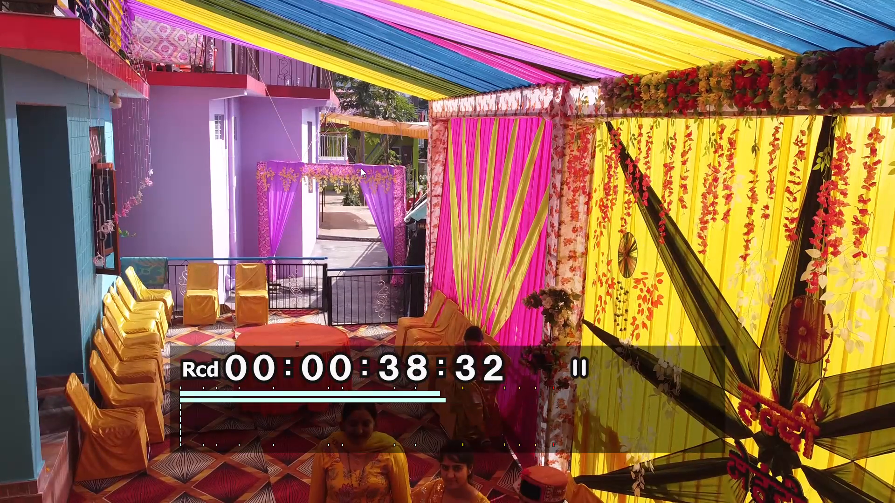
scroll(361, 168, "up", 8)
scroll(357, 159, "up", 20)
scroll(357, 159, "up", 1)
scroll(359, 156, "up", 20)
scroll(359, 156, "up", 2)
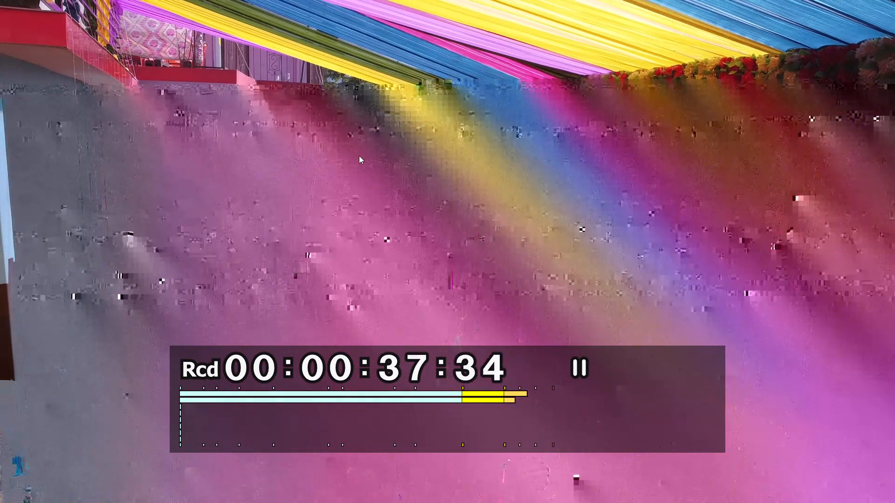
scroll(359, 156, "up", 16)
scroll(366, 153, "up", 7)
scroll(325, 157, "up", 8)
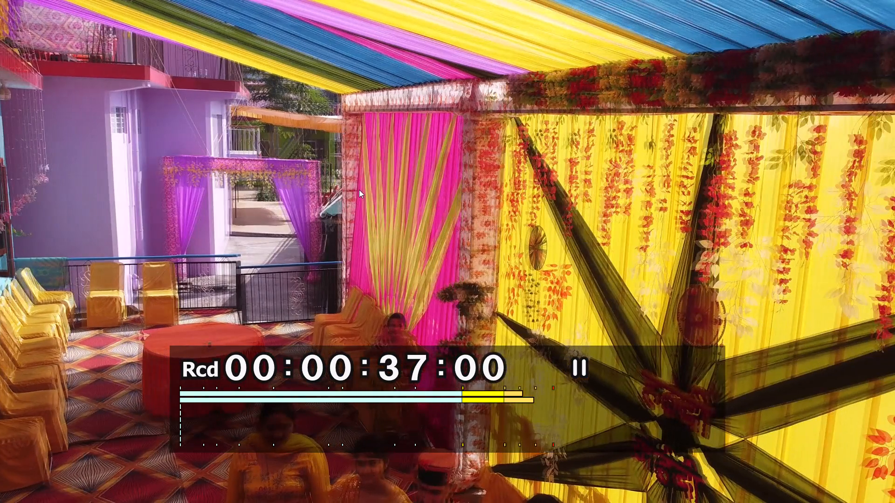
double_click(362, 188)
left_click(297, 312)
left_click(297, 312)
key("c")
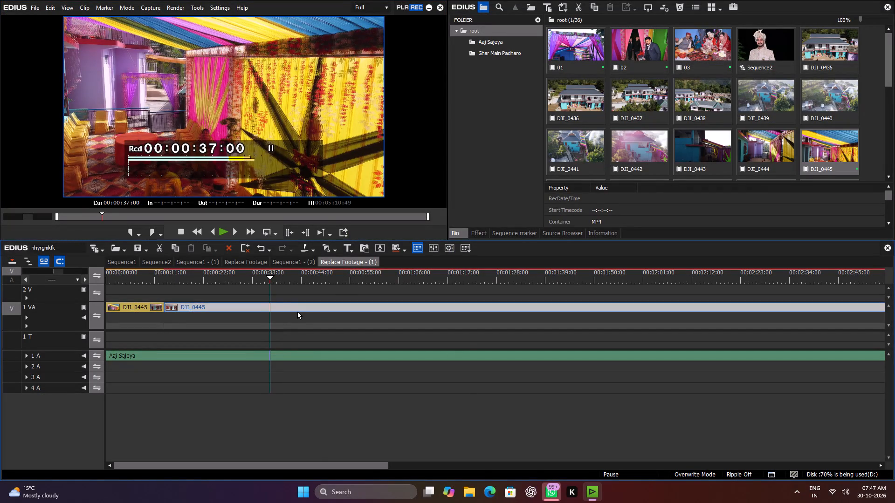
key("c")
Cut DJI_0445 where the family group stands in the tent and ripple delete the roughly 11-second section after 00:00:37:00.
key("space")
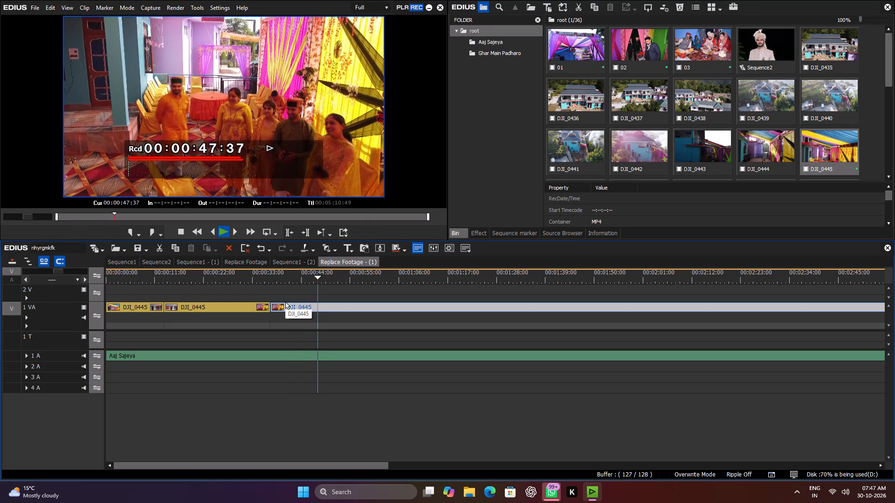
key("c")
left_click(306, 309)
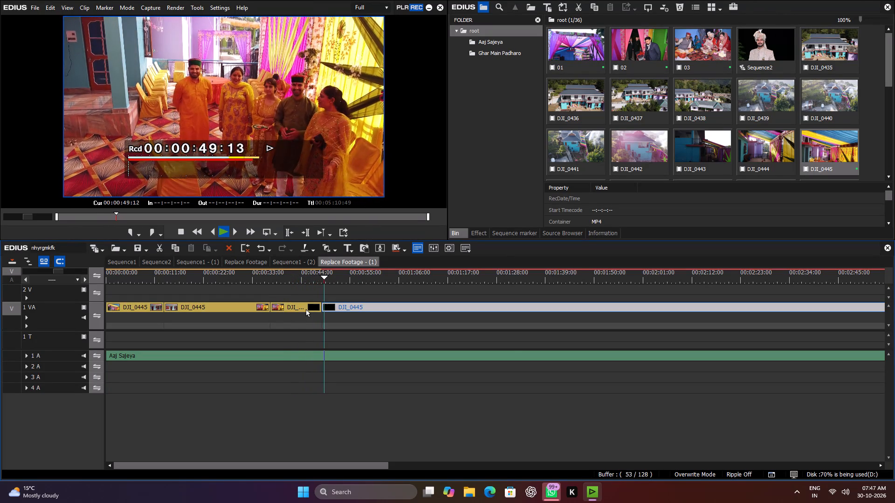
right_click(306, 309)
left_click(334, 210)
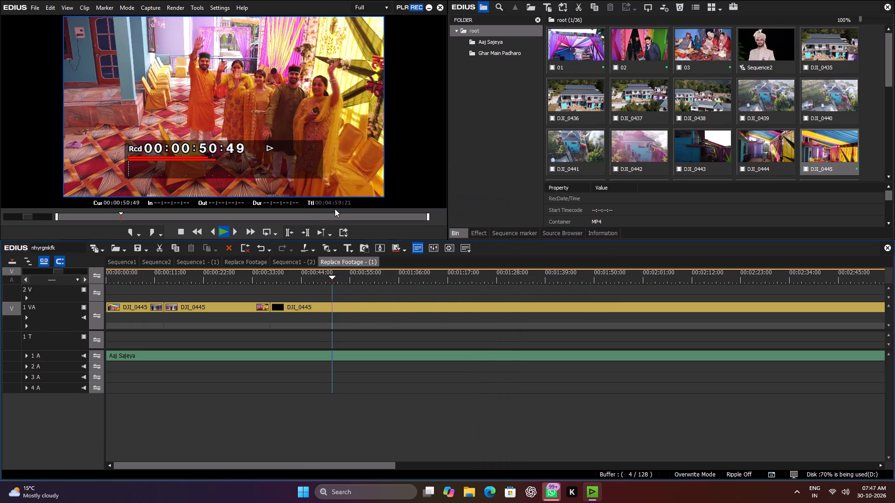
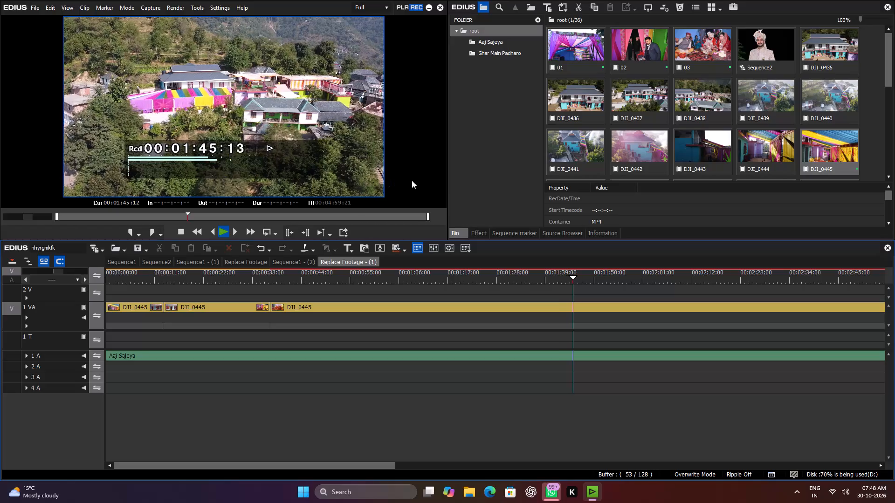
Review the aerial footage of the houses and tent in the third DJI_0445 piece, pausing at about 00:01:46:40.
key("space")
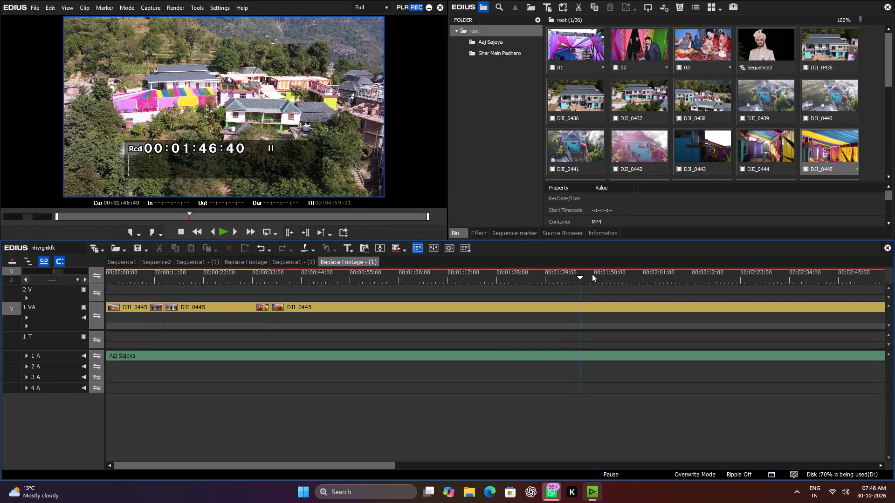
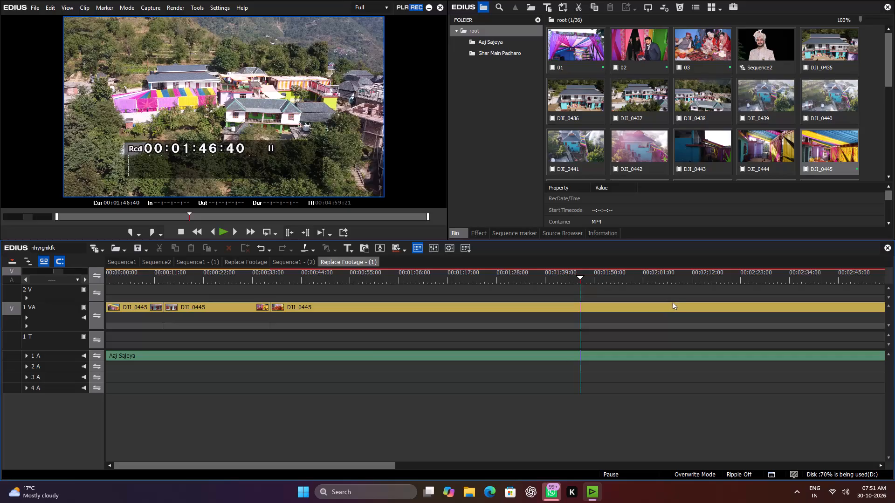
Find the start of the aerial view of the houses in the third DJI_0445 piece and cut it at 00:01:40:19.
left_click_drag(576, 275, 624, 281)
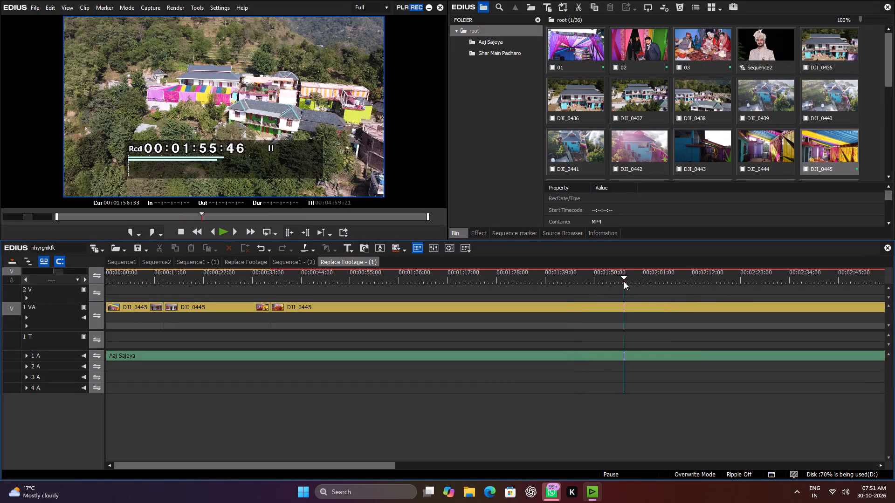
left_click_drag(624, 281, 713, 319)
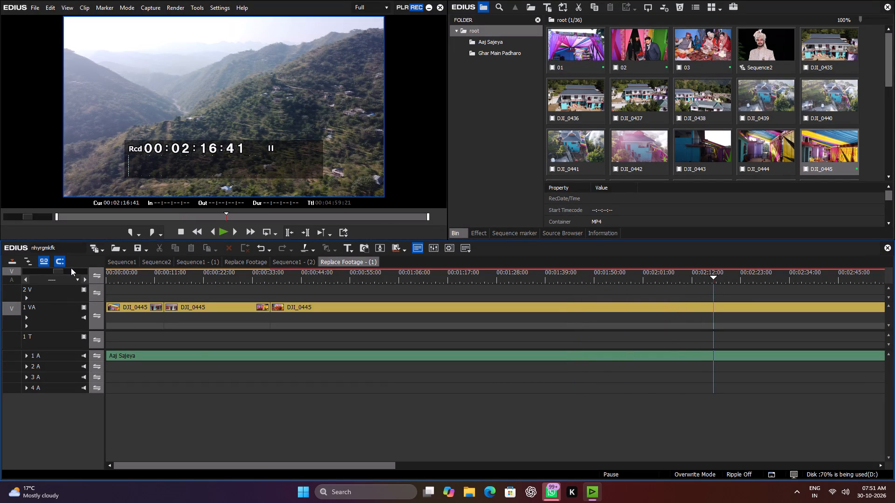
left_click_drag(58, 269, 134, 286)
left_click_drag(451, 280, 563, 311)
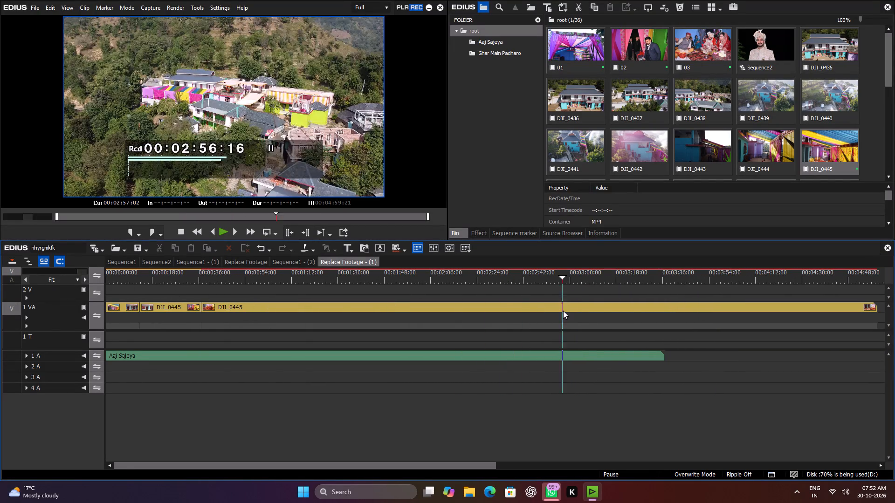
left_click_drag(563, 311, 744, 387)
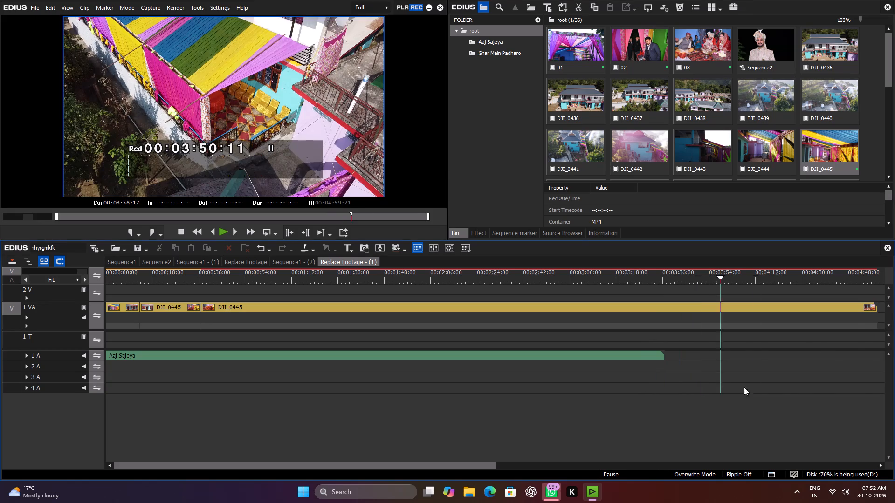
left_click_drag(744, 387, 208, 401)
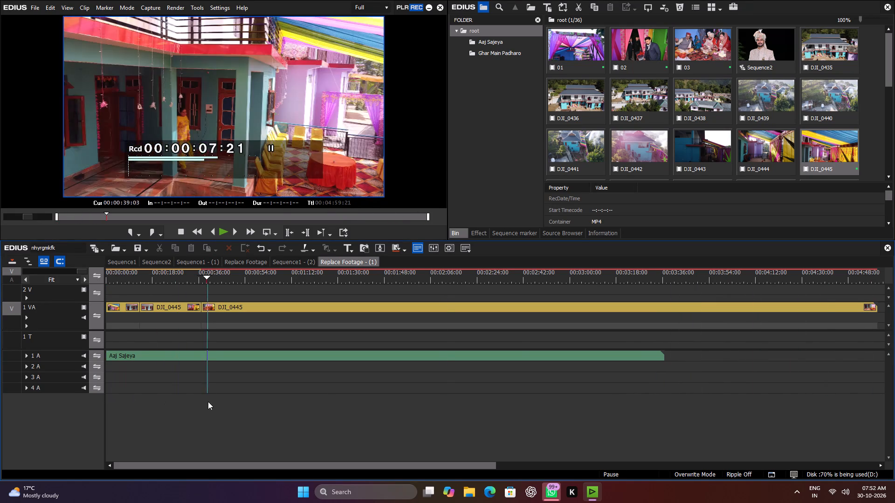
left_click_drag(208, 401, 302, 416)
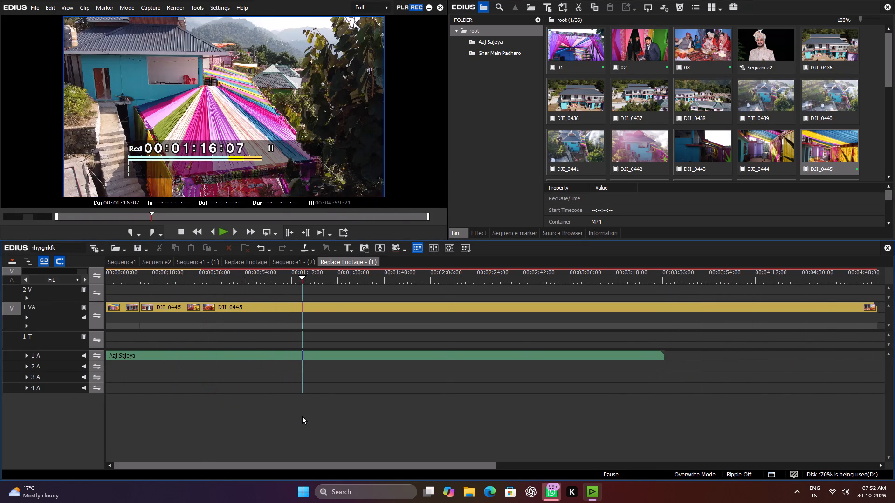
left_click_drag(302, 416, 365, 423)
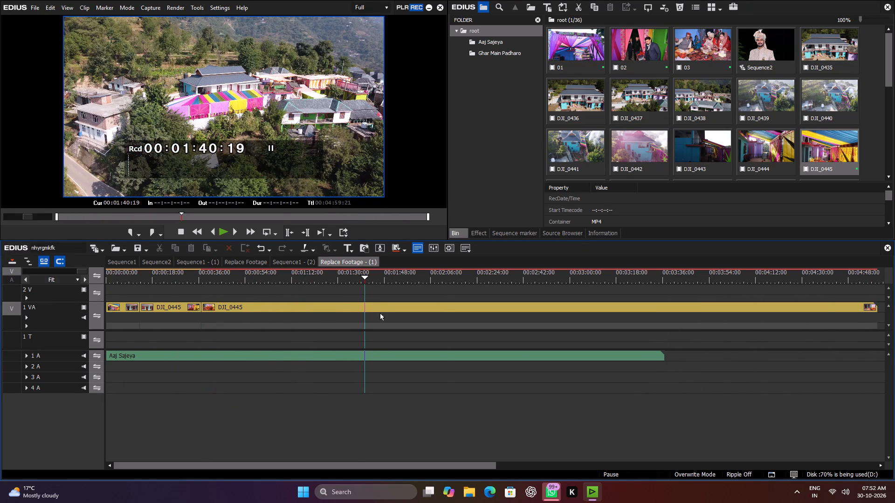
left_click(378, 309)
key("c")
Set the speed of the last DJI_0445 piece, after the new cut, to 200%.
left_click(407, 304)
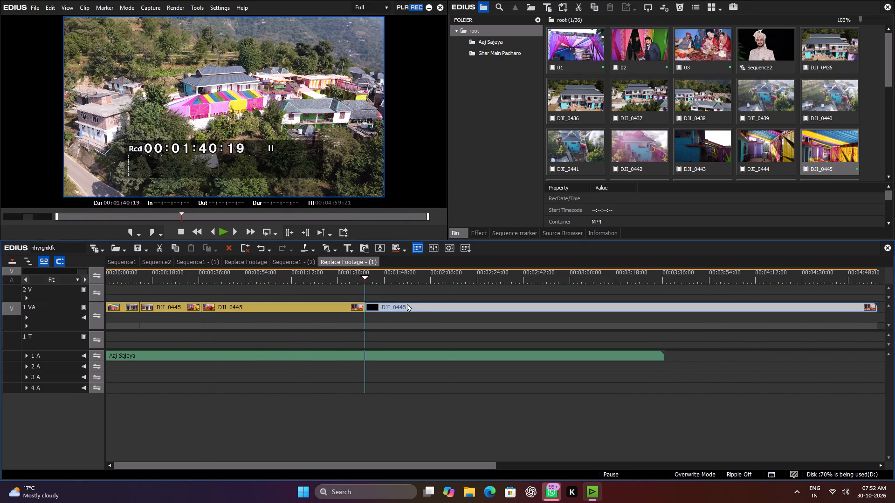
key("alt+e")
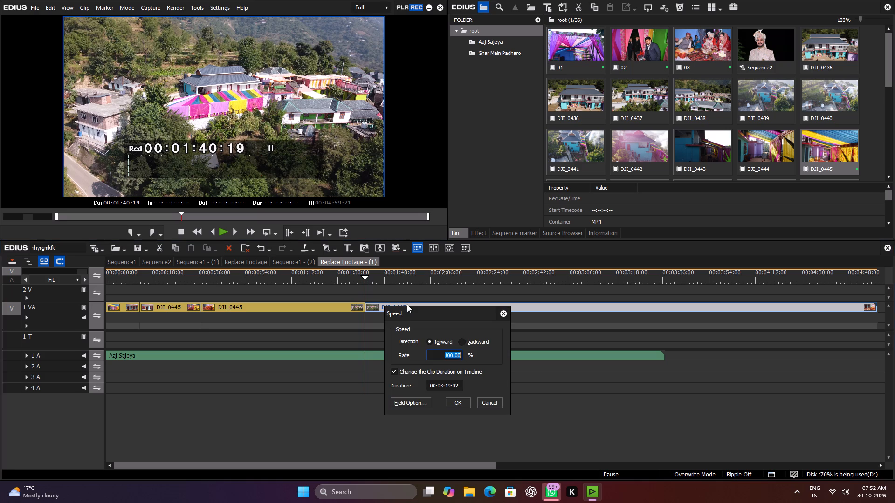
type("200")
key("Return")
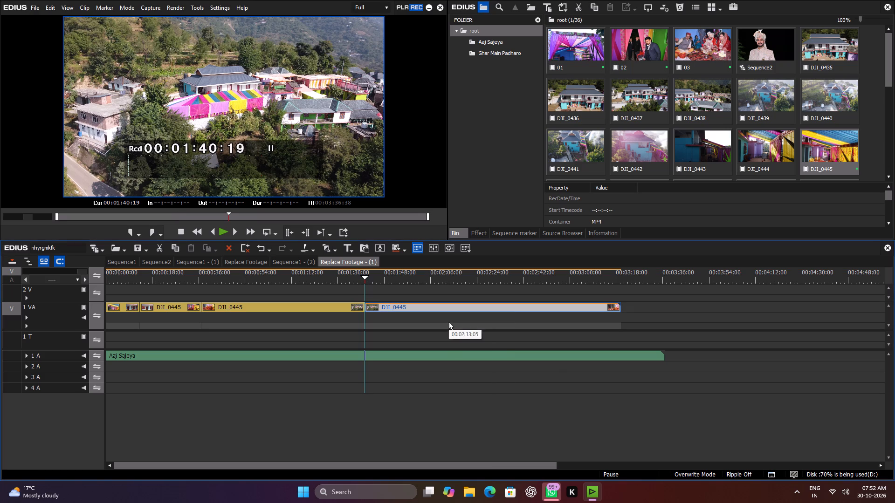
Set the speed of the last DJI_0445 piece to 150%.
key("alt+e")
type("150")
key("Return")
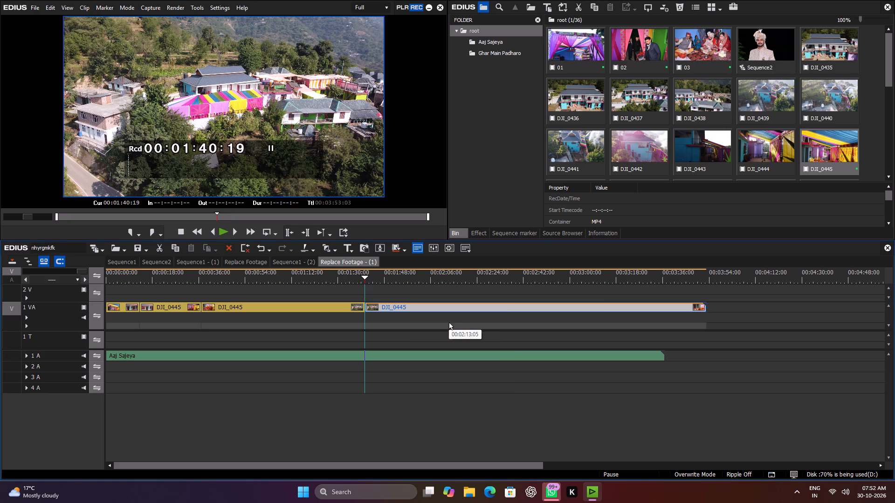
Review the sped-up DJI_0445 piece around its end and at the end of the Aaj Sajeya audio.
left_click_drag(649, 278, 682, 287)
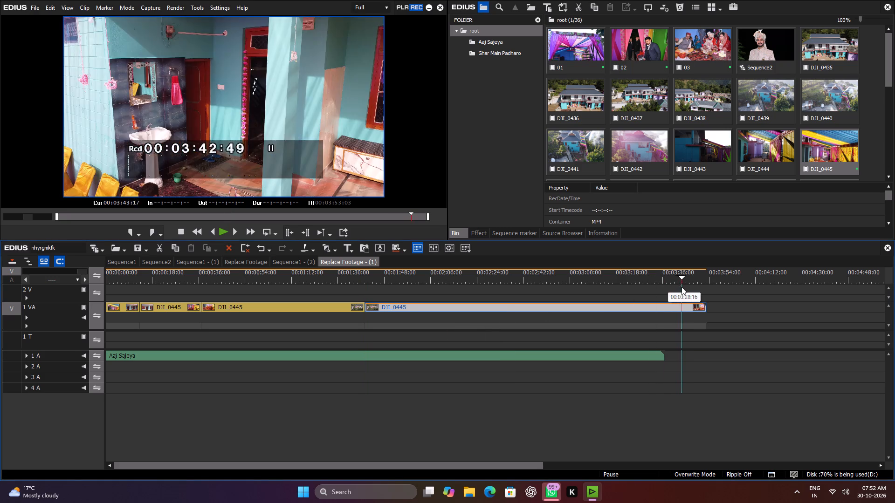
left_click_drag(682, 287, 689, 292)
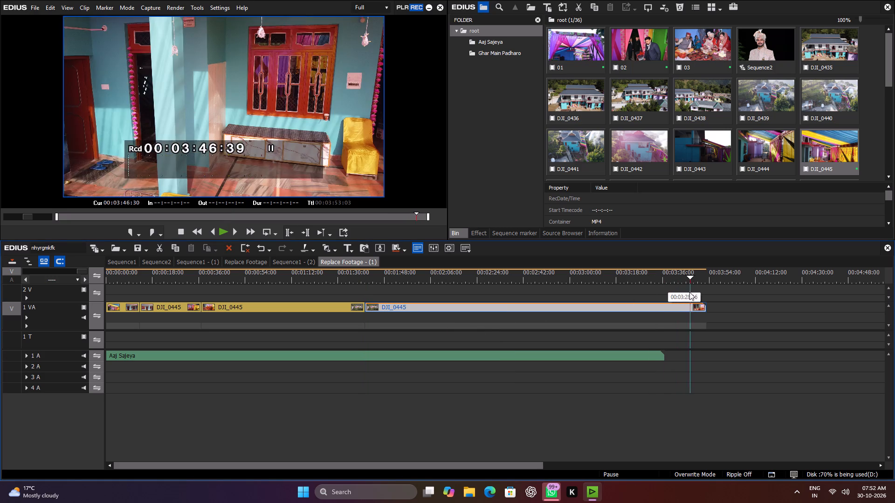
left_click_drag(689, 292, 688, 293)
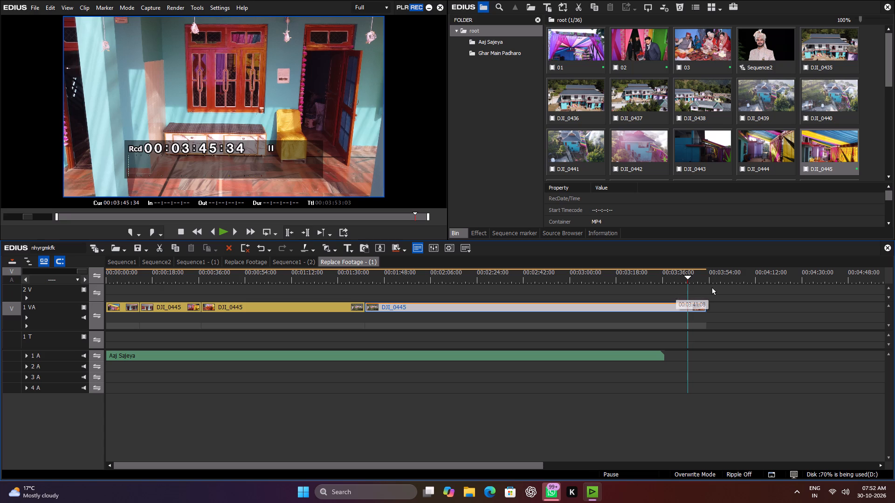
left_click_drag(651, 273, 699, 290)
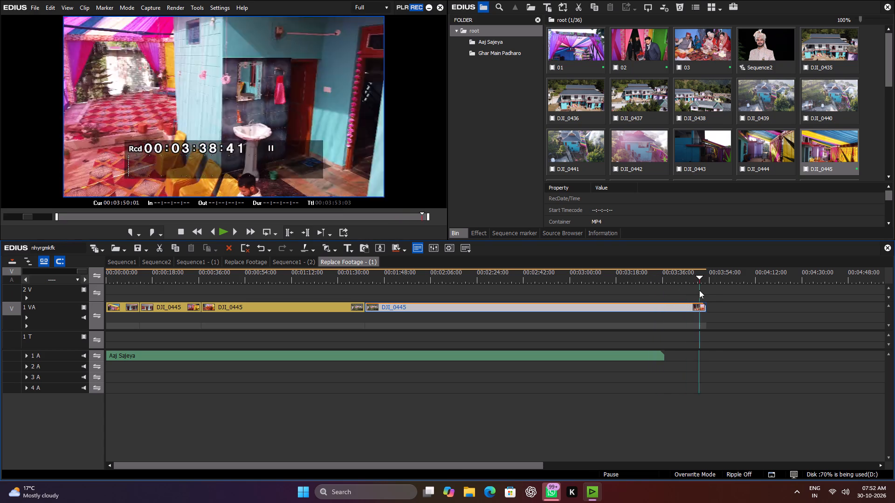
left_click_drag(699, 290, 503, 330)
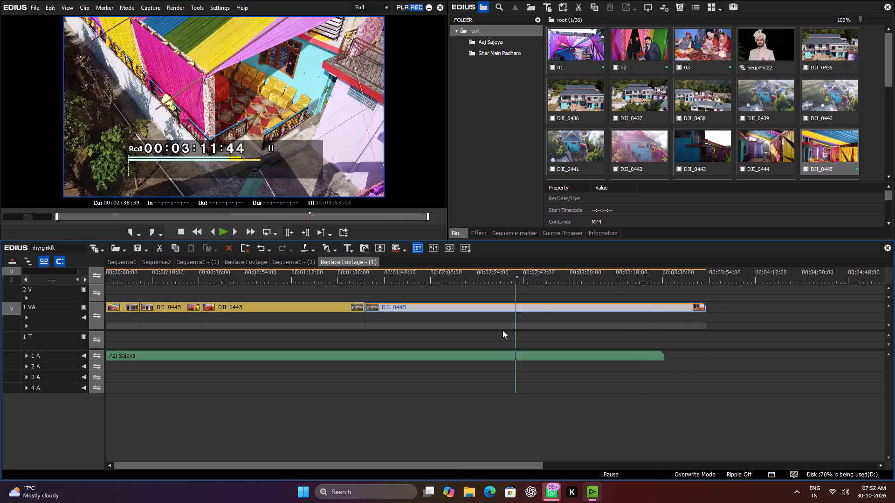
left_click_drag(503, 330, 667, 416)
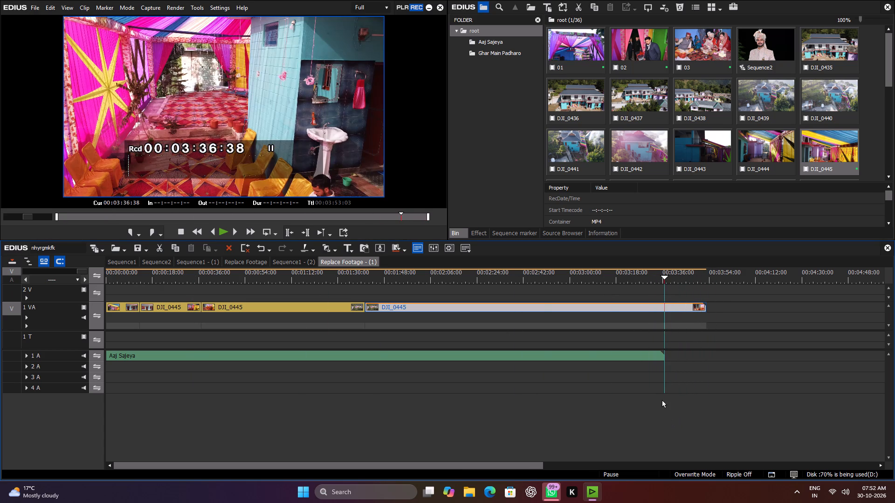
In Sequence1 - (2), set the Out point at the end of the song at 00:03:36:38.
left_click(300, 262)
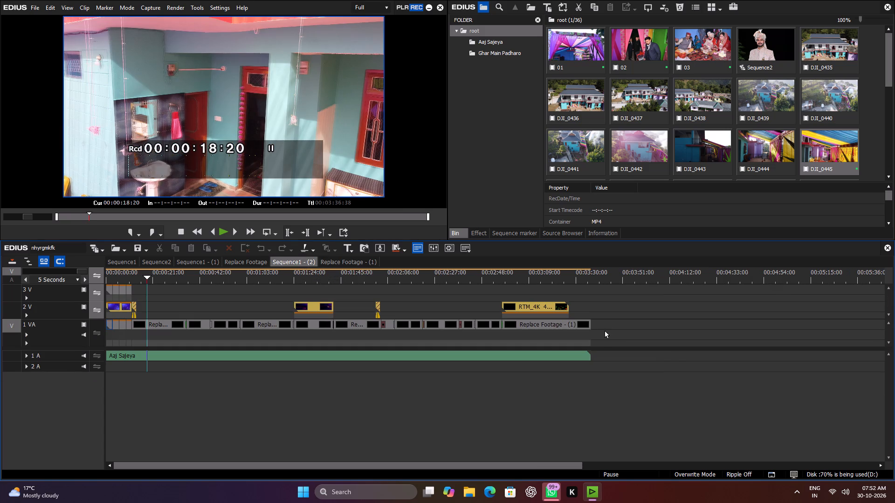
left_click(588, 277)
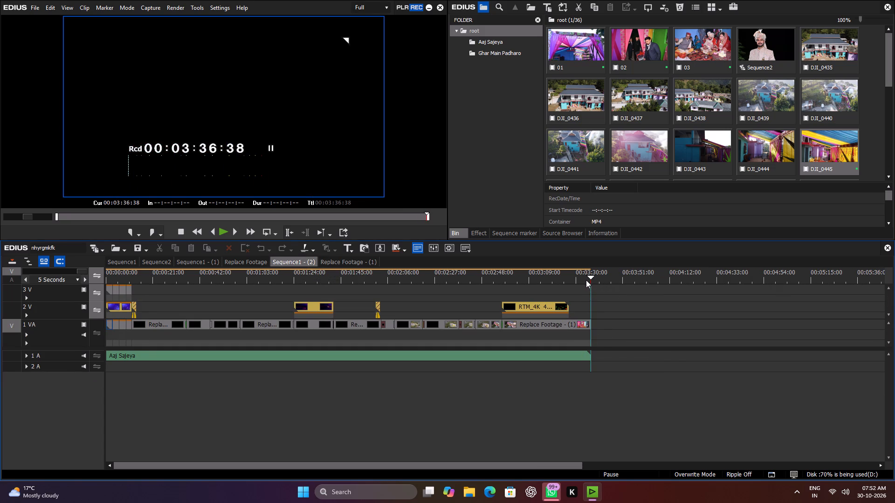
key("o")
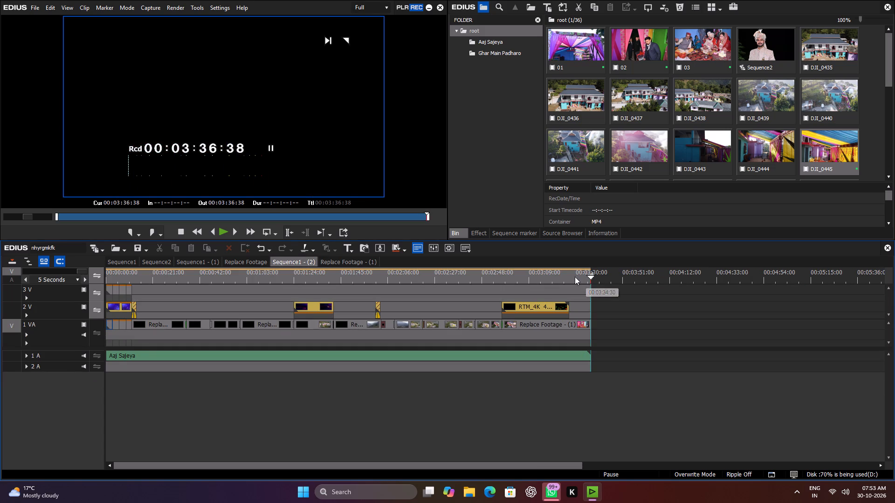
Review how the replaced footage looks throughout the Aaj Sajeya template in Sequence1 - (2).
left_click(573, 276)
left_click(558, 272)
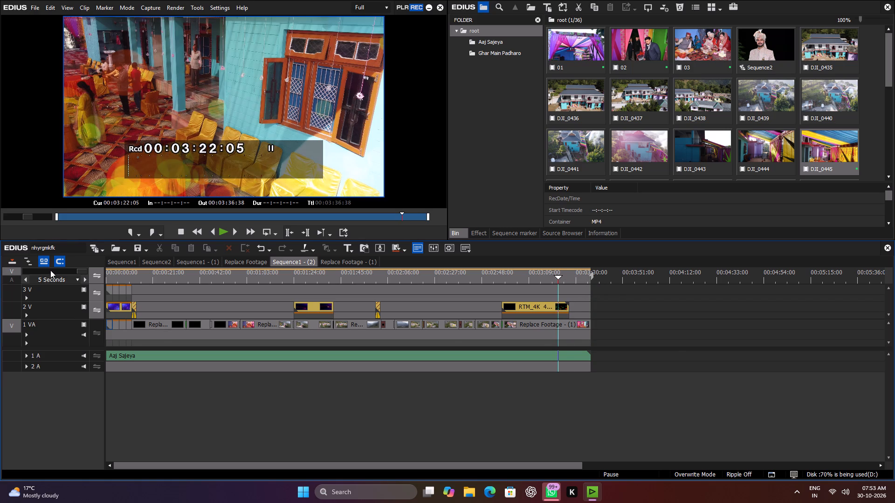
left_click_drag(50, 270, 207, 274)
left_click_drag(253, 272, 588, 314)
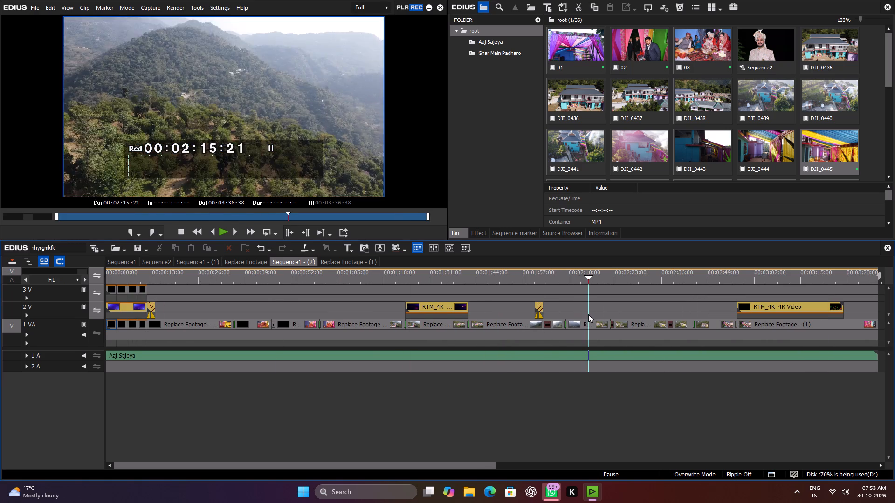
left_click_drag(588, 314, 313, 340)
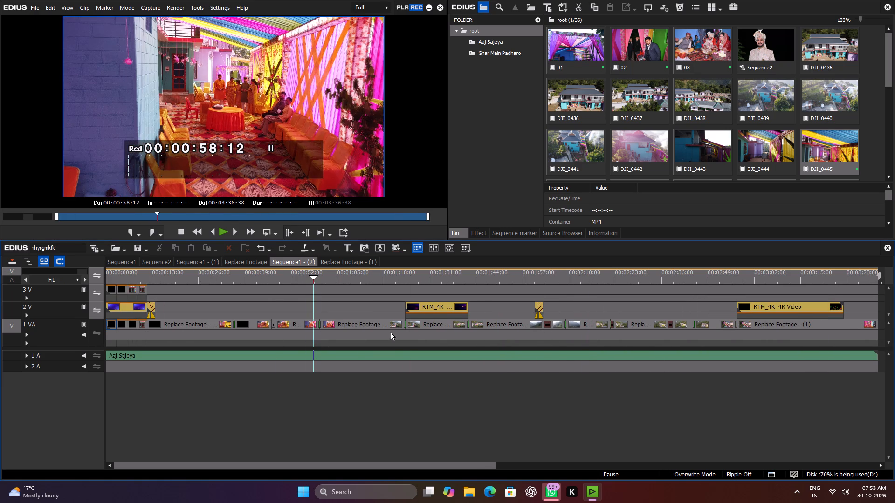
left_click_drag(443, 271, 545, 302)
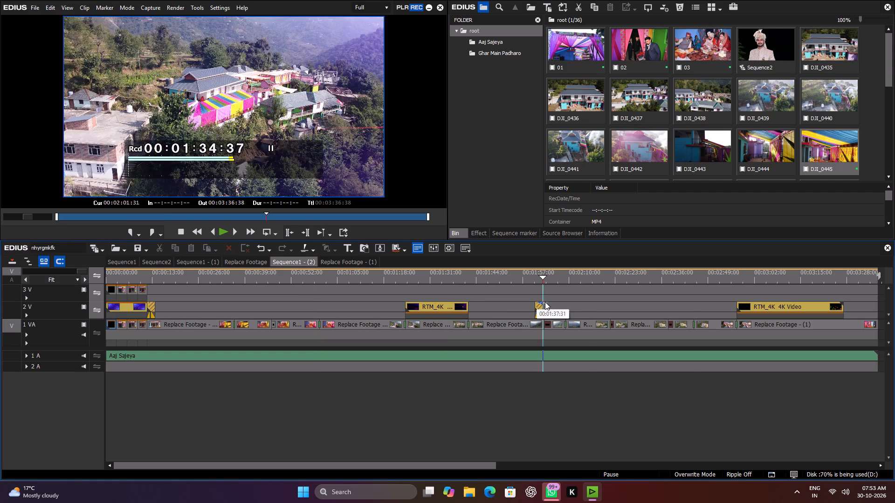
left_click_drag(545, 302, 766, 344)
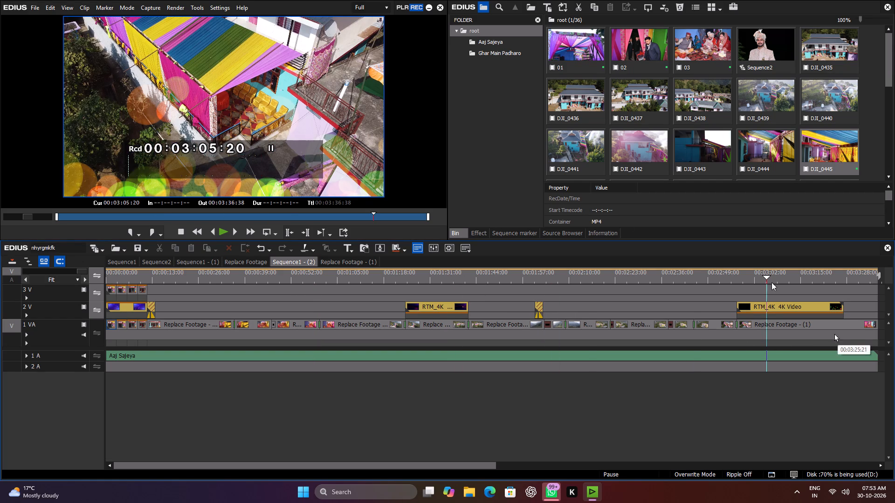
Add the Sequence1 - (2) sequence to the bin.
left_click(52, 8)
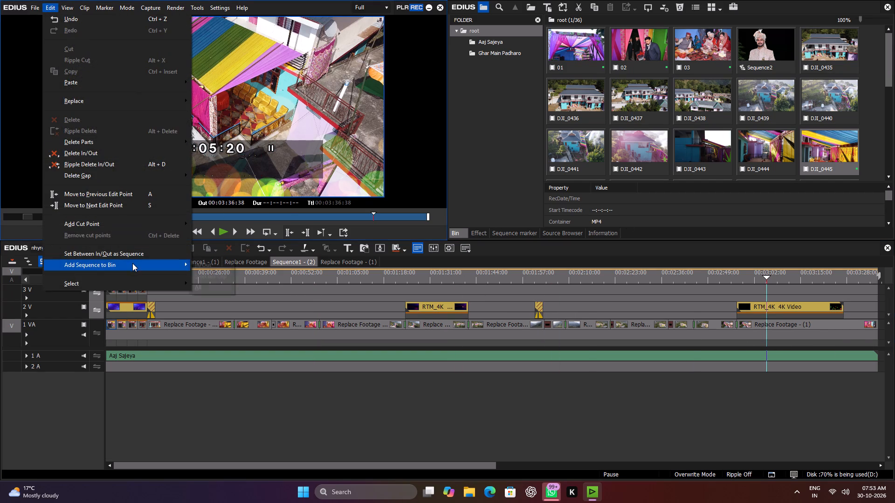
left_click(133, 263)
left_click(185, 266)
left_click(207, 268)
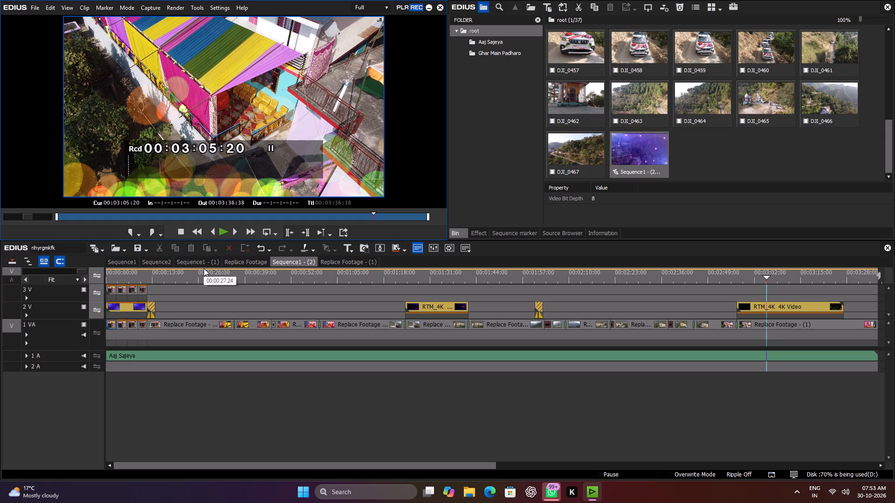
Create a new empty sequence.
left_click(94, 246)
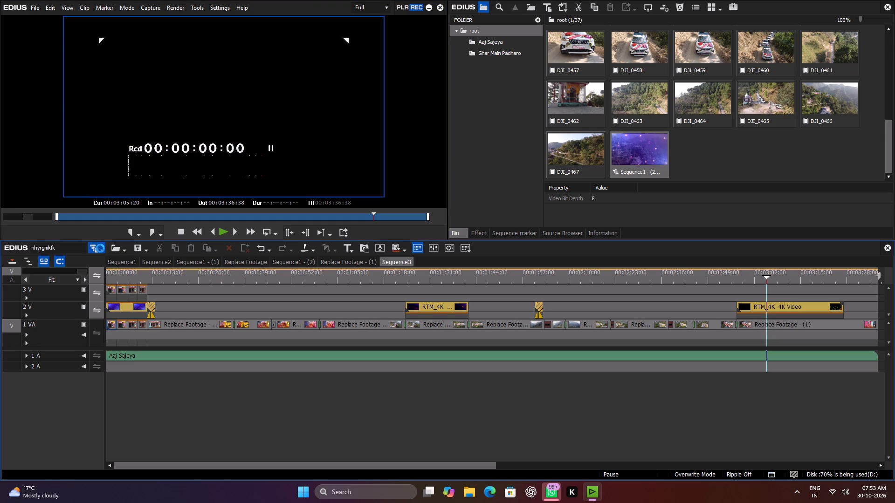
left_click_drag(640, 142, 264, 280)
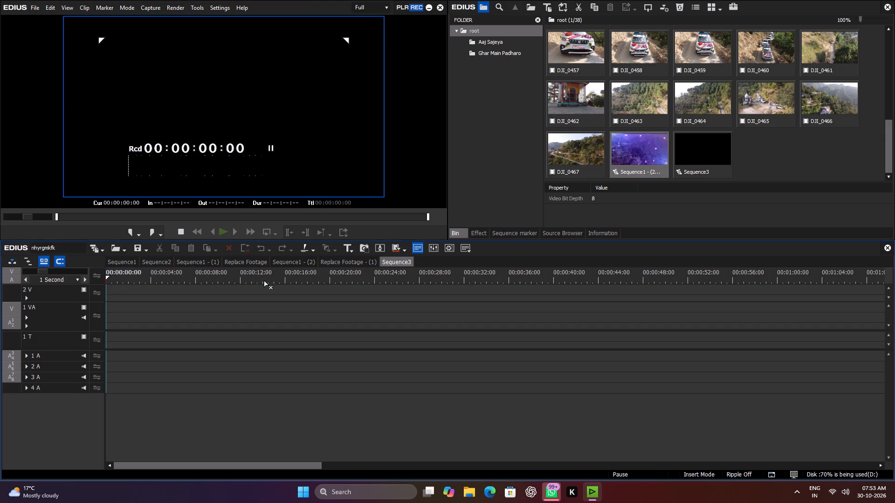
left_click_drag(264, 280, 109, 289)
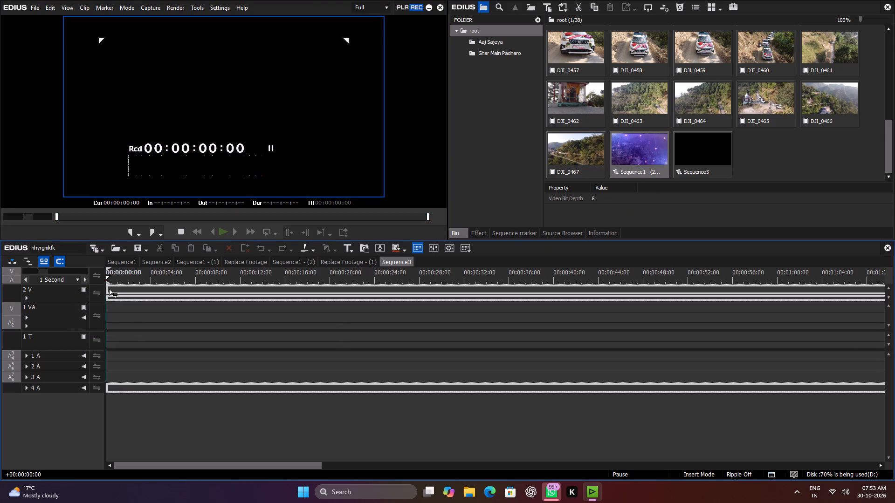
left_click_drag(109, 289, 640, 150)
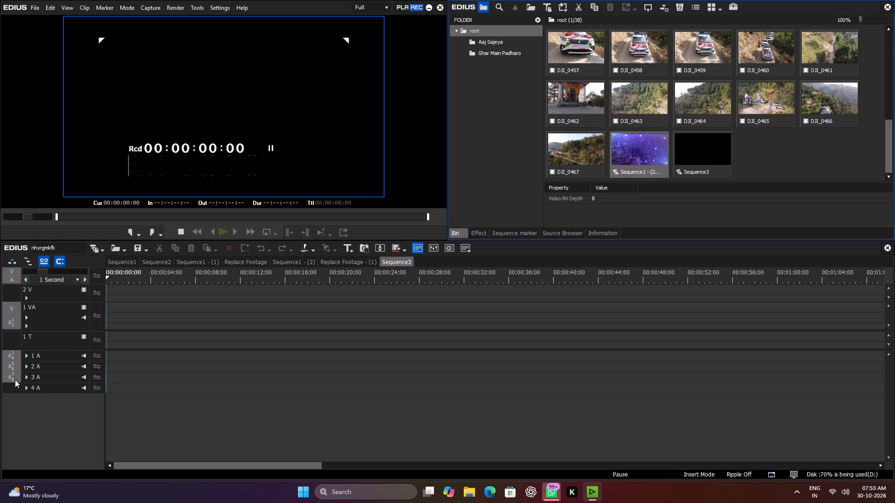
Disable the source audio channels on 1 A, 2 A and 3 A, and place the binned Sequence1 - (2) copy at the start of 1 VA.
left_click(2, 353)
left_click(12, 360)
left_click(12, 366)
left_click(13, 378)
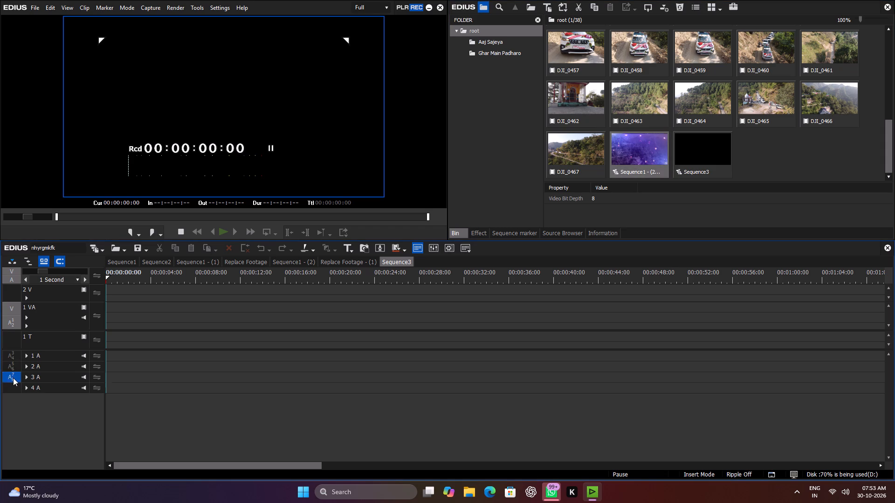
left_click_drag(633, 158, 105, 314)
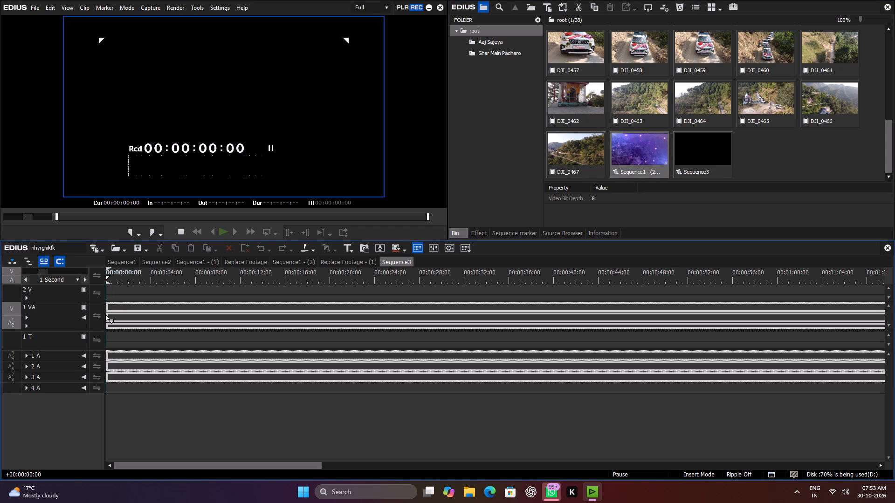
left_click_drag(105, 314, 105, 307)
Fit the whole nested sequence in the timeline and review the footage near its end in Sequence3.
left_click_drag(75, 272, 153, 279)
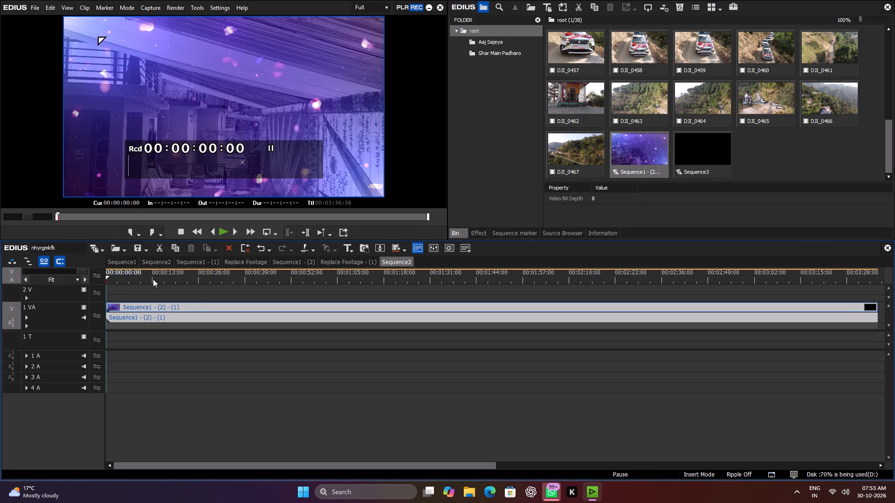
left_click_drag(153, 279, 153, 279)
left_click_drag(153, 279, 890, 404)
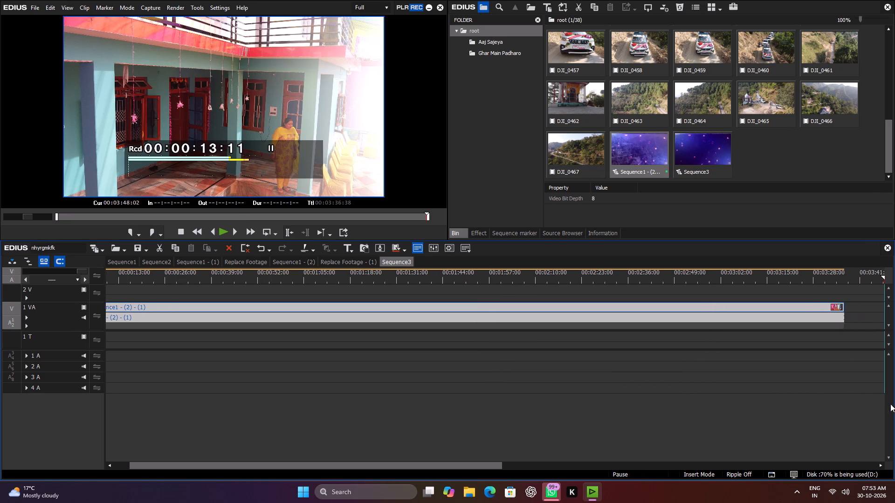
left_click_drag(890, 404, 826, 382)
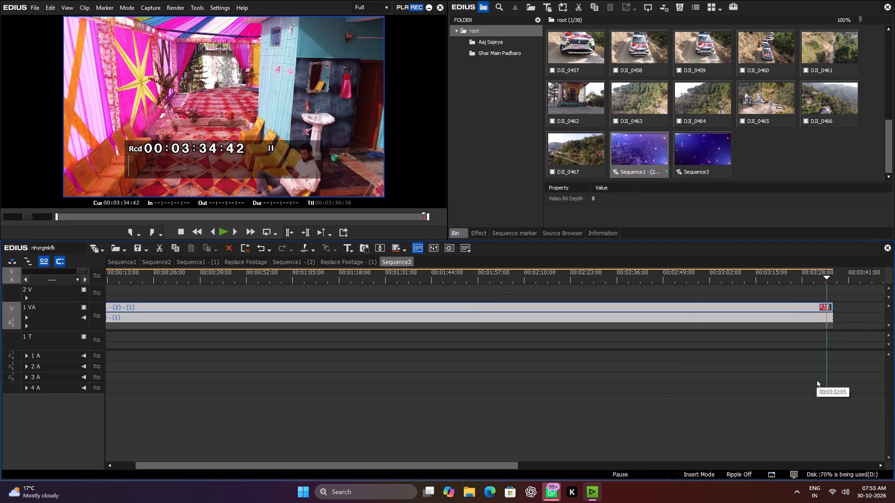
Save the nhyrgmkfk project with the nested sequence placed in Sequence3.
key("ctrl+s")
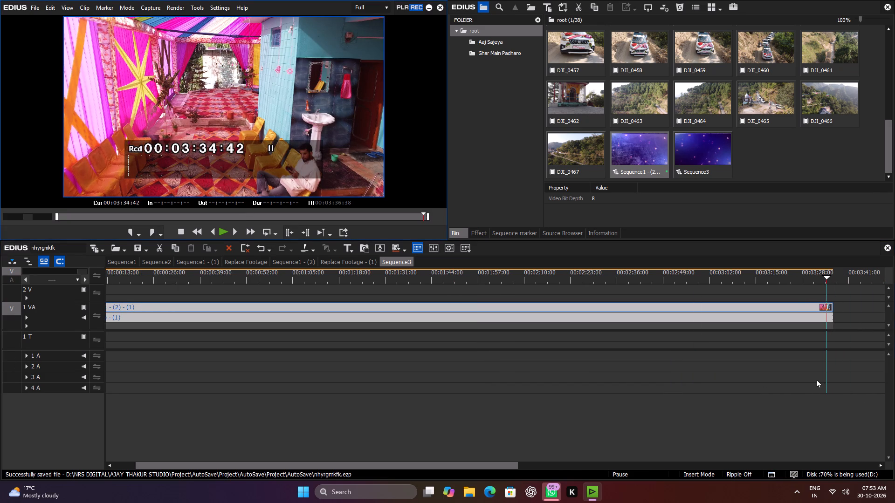
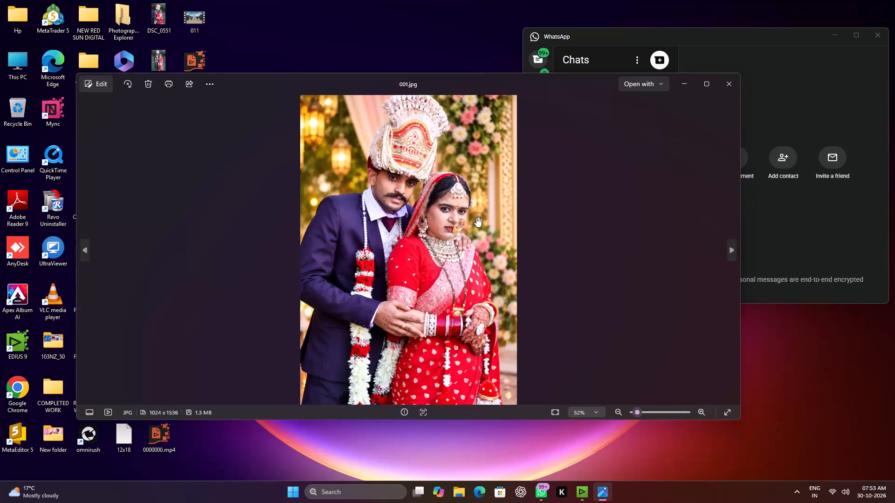
Examine the couple in the wedding photo 001.jpg up close.
scroll(478, 217, "up", 4)
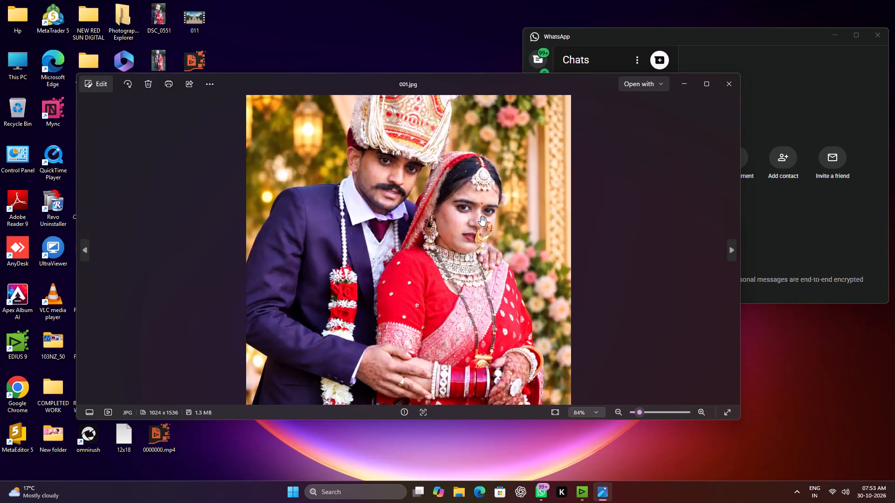
left_click(499, 168)
left_click_drag(499, 168, 510, 231)
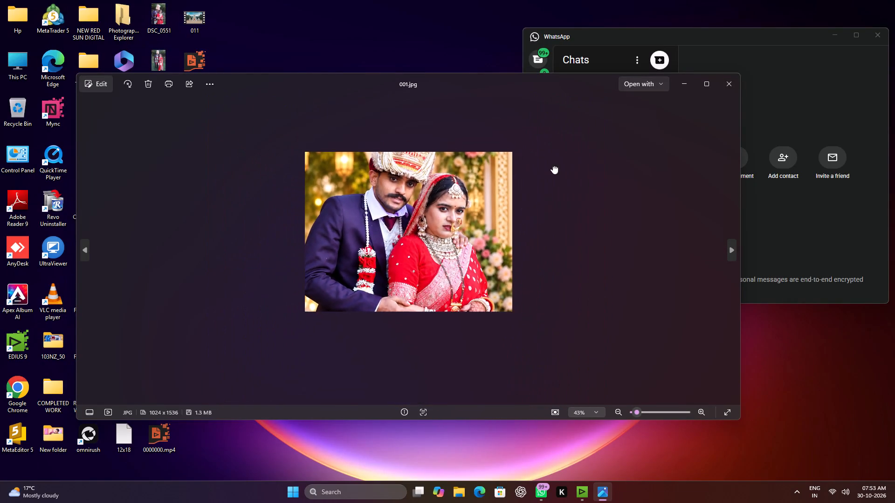
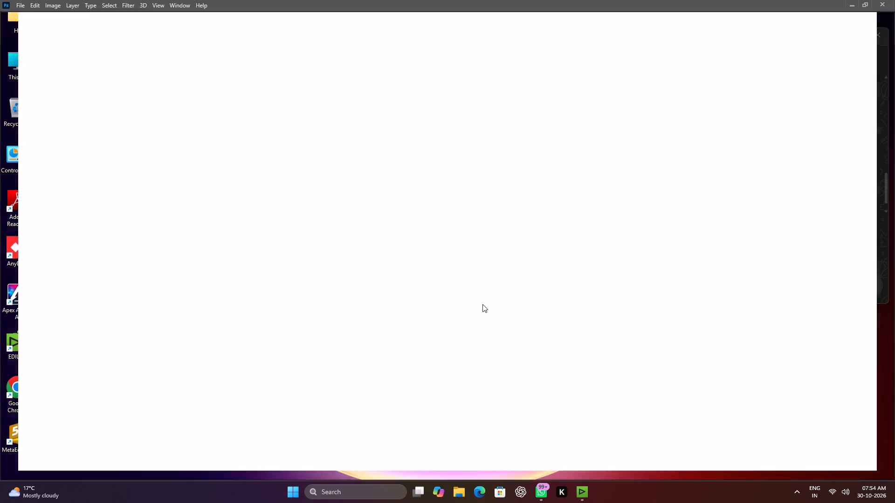
Close the Photoshop window.
left_click(886, 6)
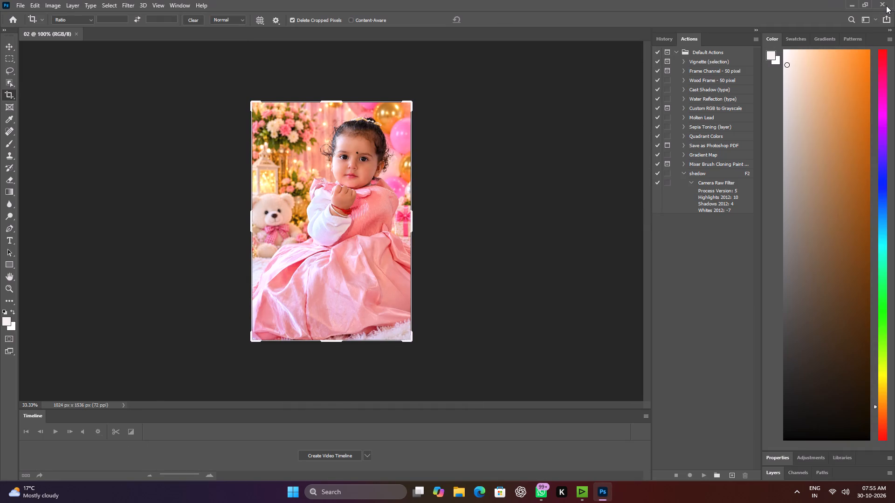
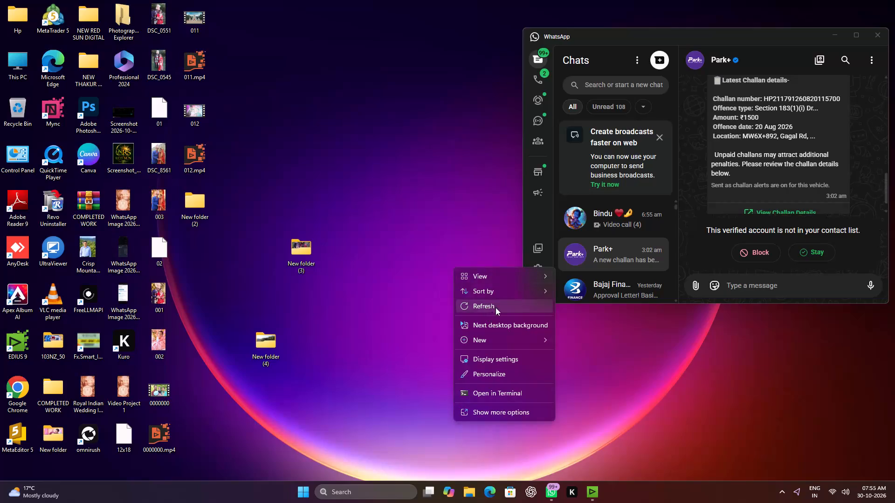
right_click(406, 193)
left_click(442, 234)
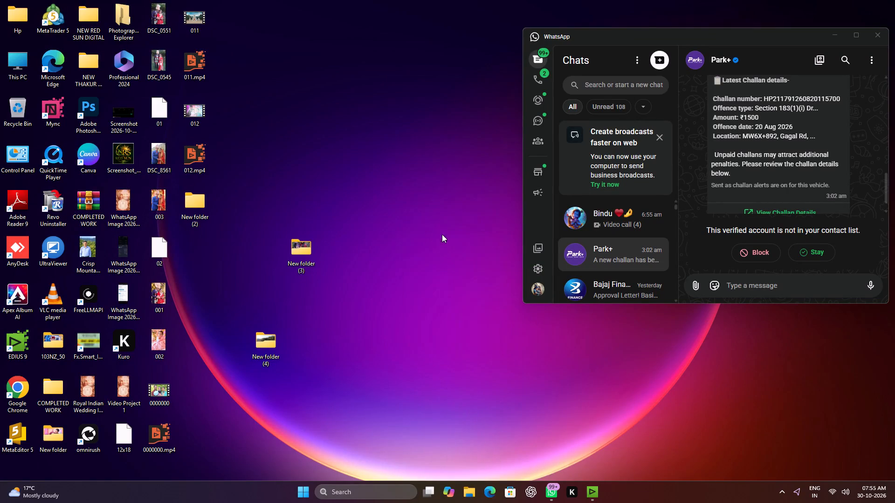
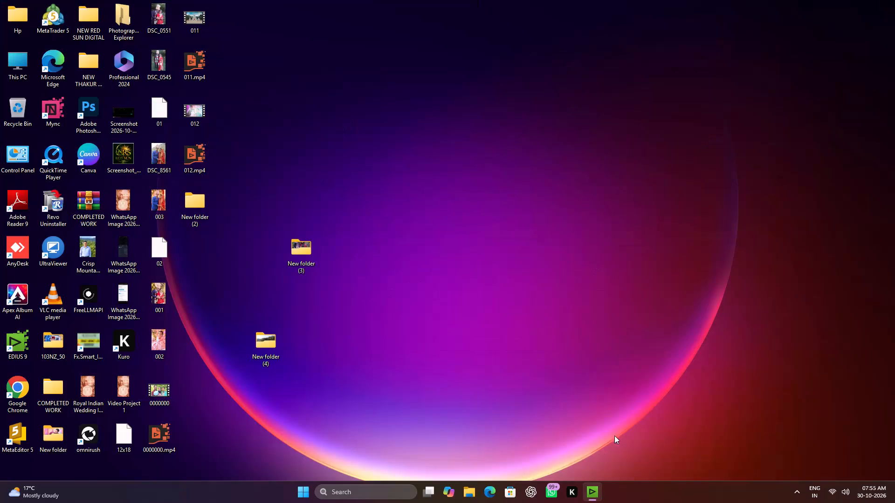
Switch from the desktop back to EDIUS with the Sequence3 timeline.
left_click(588, 491)
left_click(586, 490)
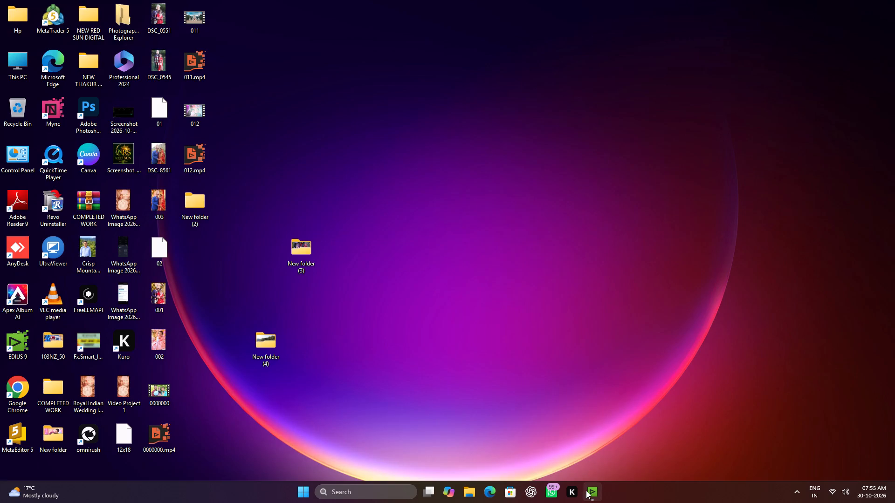
left_click(587, 398)
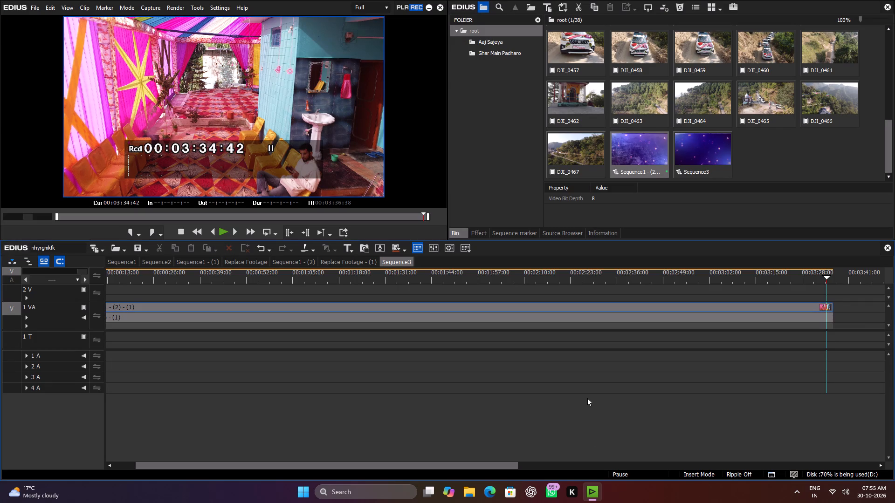
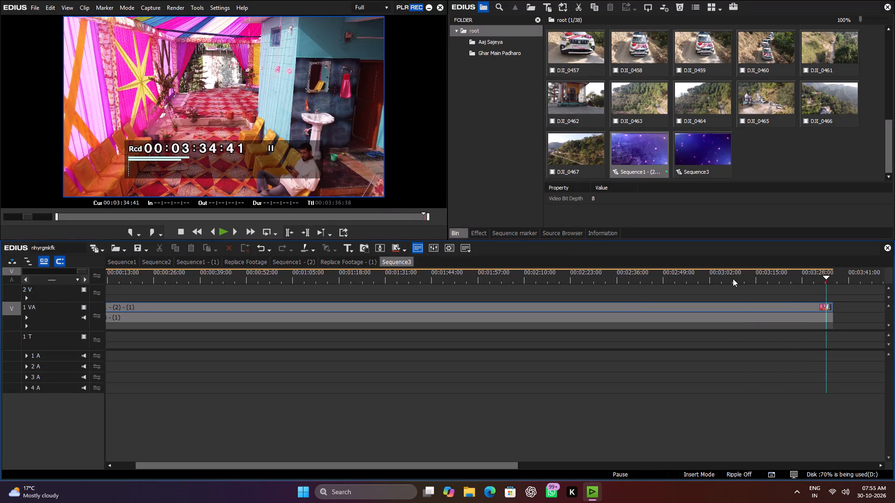
Examine the tent footage in the last few seconds of the nested sequence on 1 VA in Sequence3.
left_click_drag(736, 278, 827, 302)
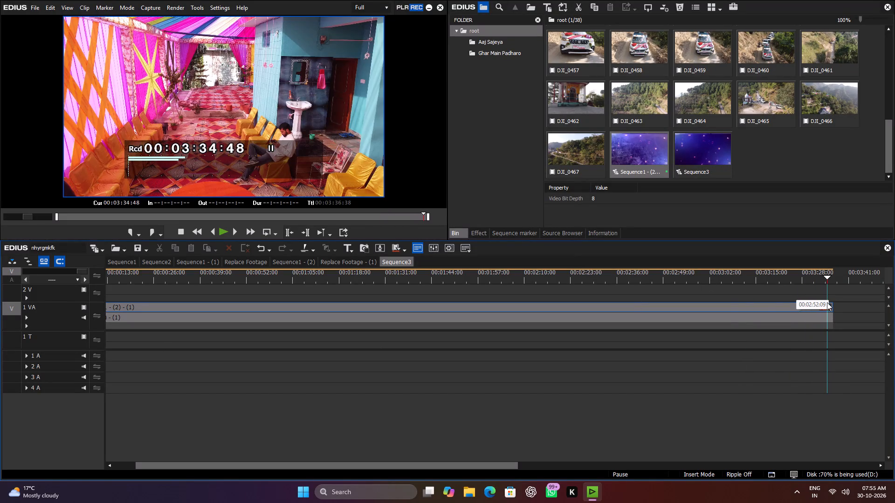
left_click_drag(827, 302, 822, 304)
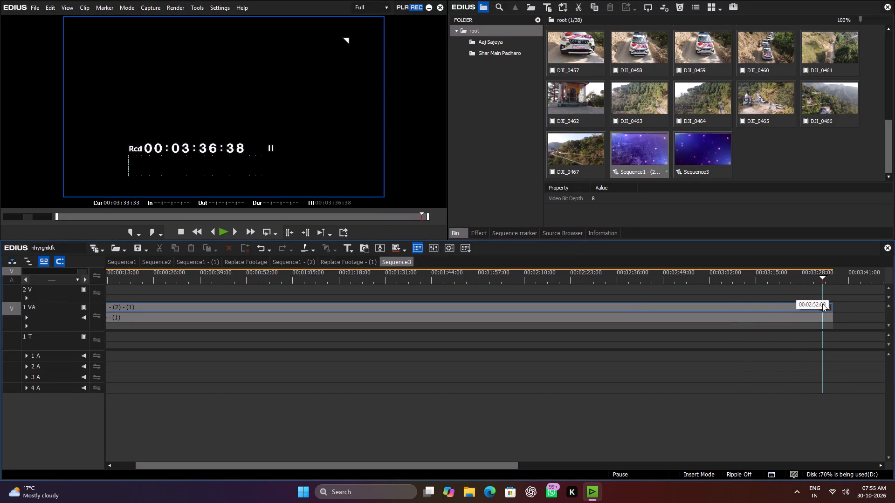
left_click_drag(822, 304, 818, 304)
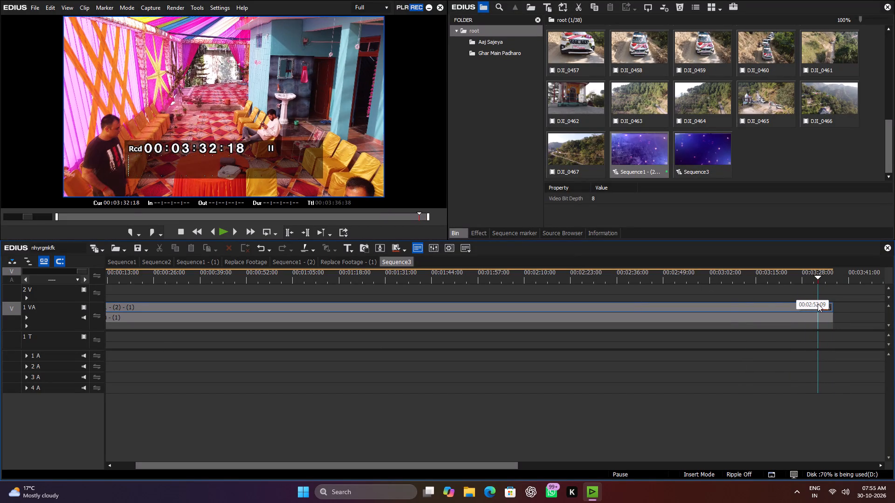
left_click_drag(818, 304, 816, 304)
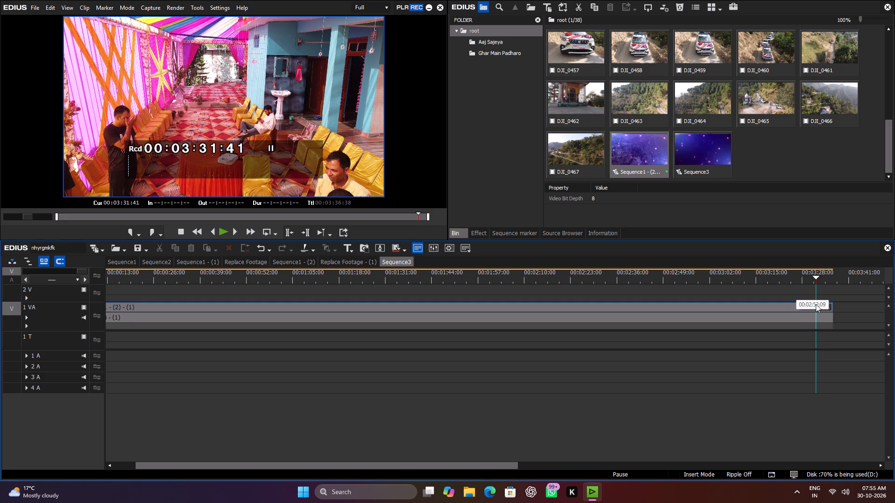
left_click_drag(816, 304, 823, 305)
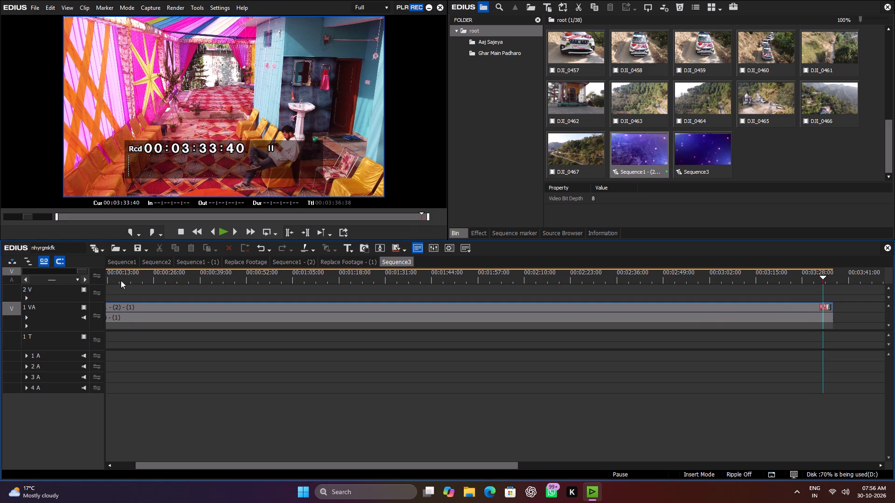
Open the Sequence1 timeline with the main wedding footage.
left_click(122, 260)
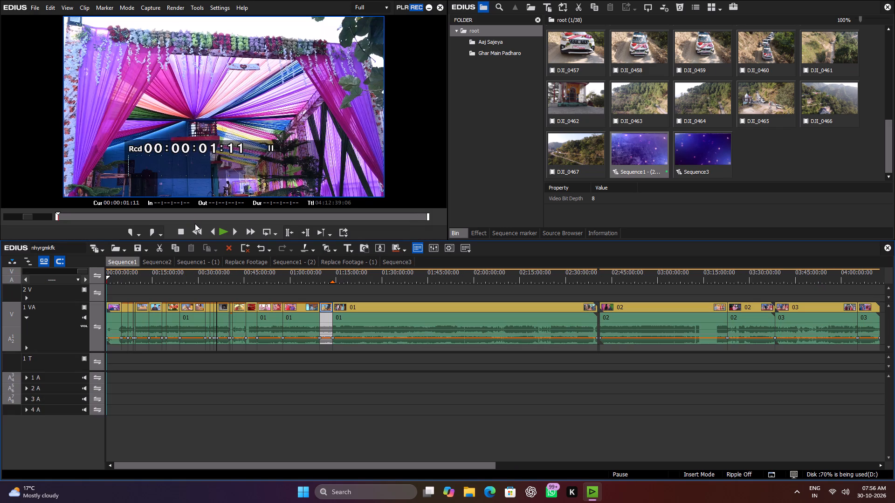
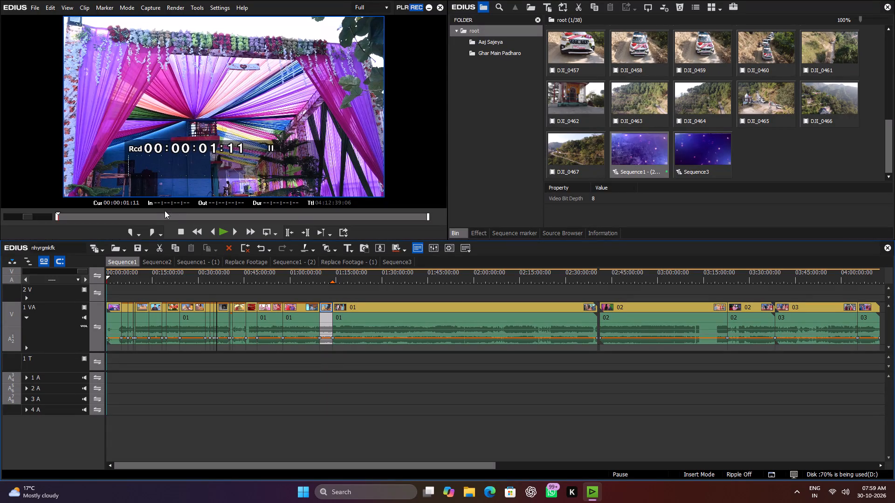
Examine the footage in the opening minutes of Sequence1, then return the playhead to the sequence start.
left_click(117, 279)
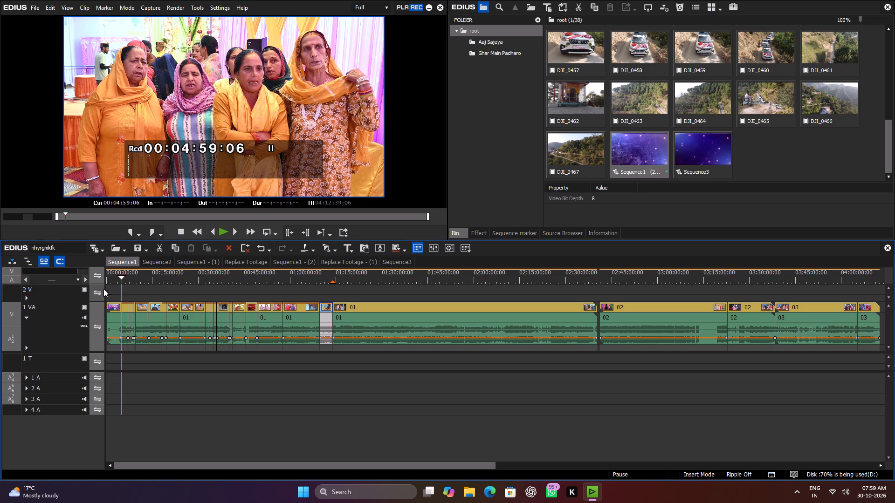
left_click_drag(111, 281, 115, 281)
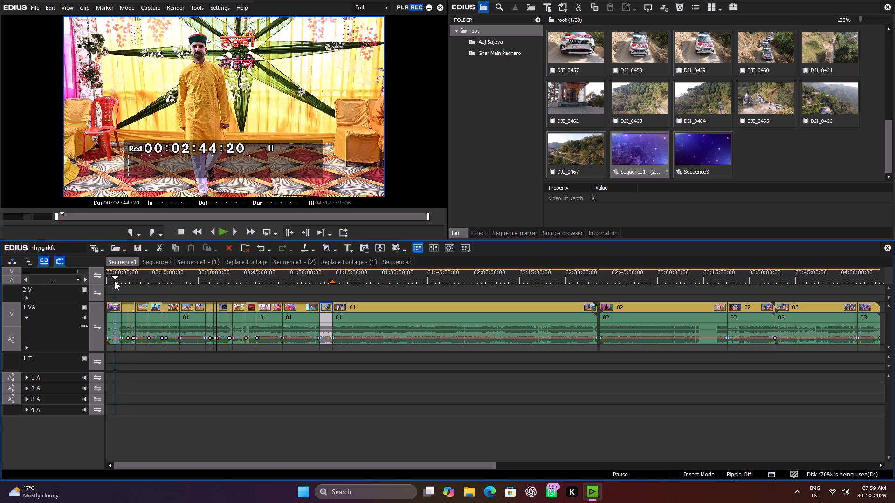
left_click_drag(115, 281, 121, 281)
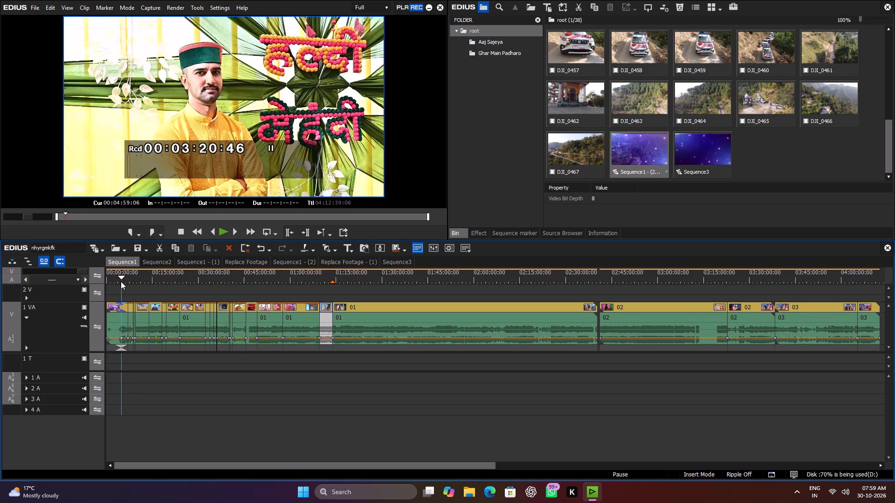
left_click_drag(121, 281, 140, 285)
left_click_drag(149, 278, 95, 306)
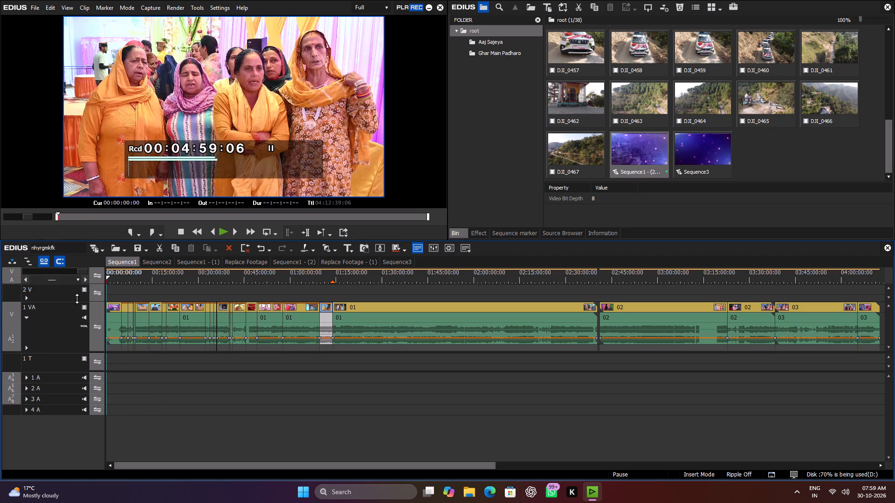
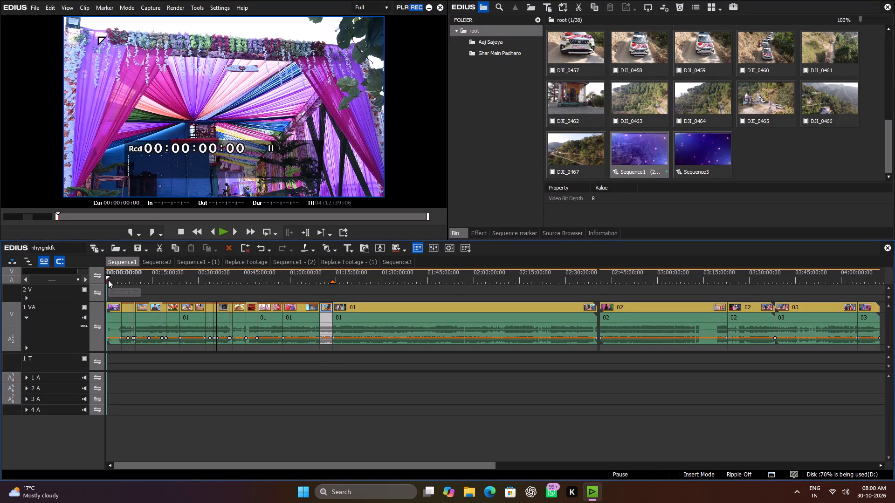
Examine the footage across the whole of Sequence1, from the opening to the closing 03 clips.
left_click_drag(115, 275, 141, 281)
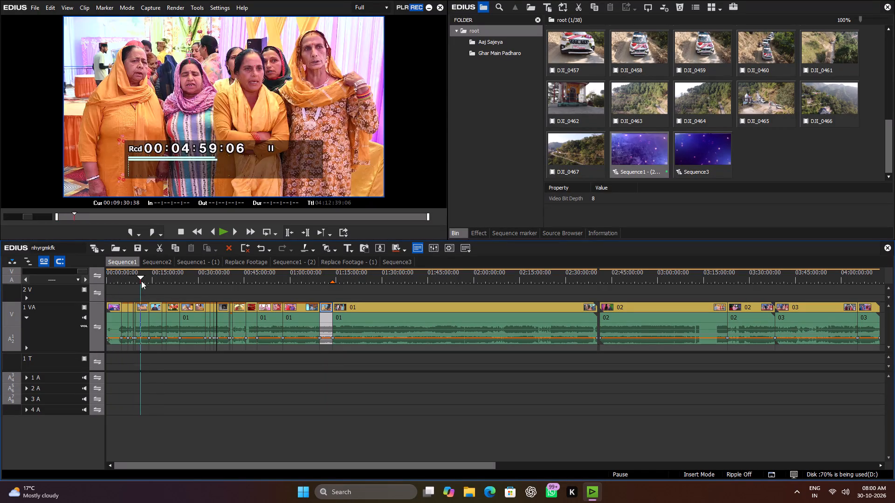
left_click_drag(141, 281, 156, 283)
left_click_drag(310, 274, 554, 306)
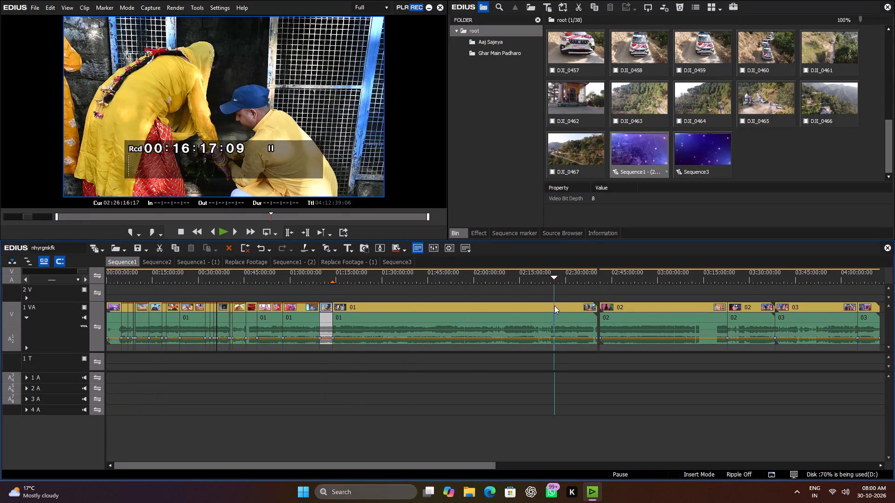
left_click_drag(554, 306, 564, 305)
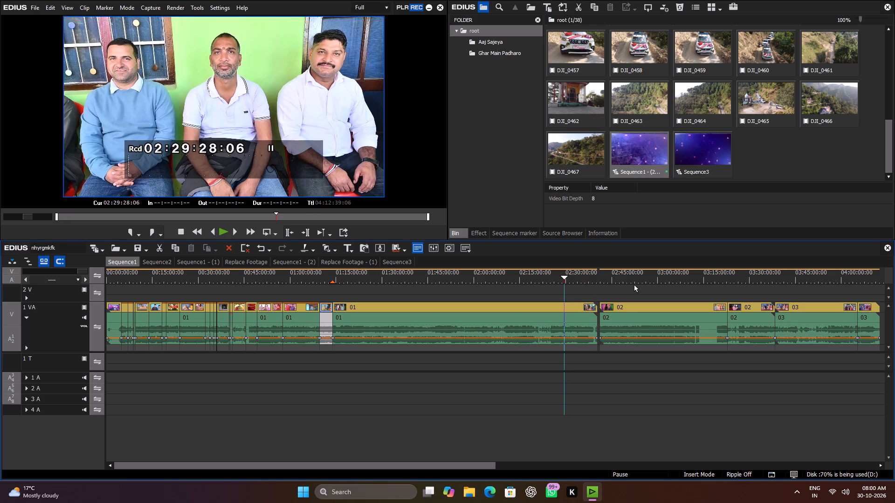
left_click(637, 282)
left_click(699, 280)
left_click_drag(705, 280, 709, 281)
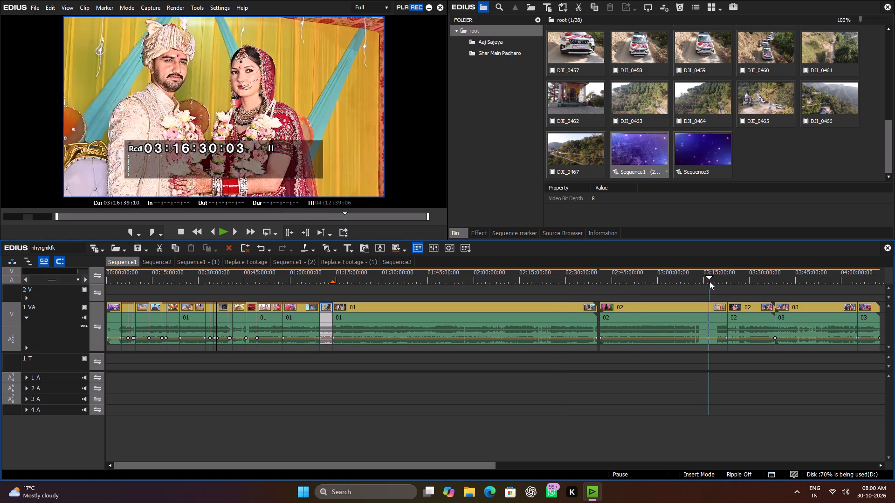
left_click_drag(709, 281, 840, 319)
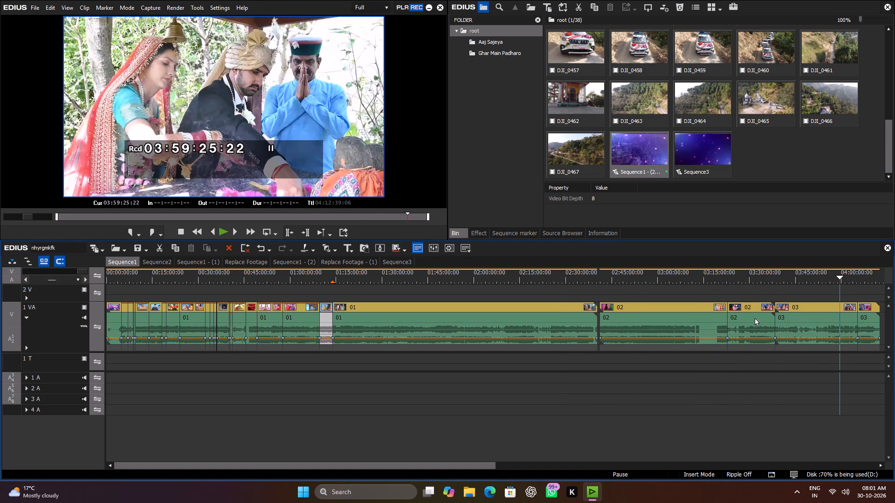
Move all 02 and 03 clips earlier together to close the gap after the long 01 clip in Sequence1.
left_click_drag(615, 384, 883, 304)
left_click(666, 307)
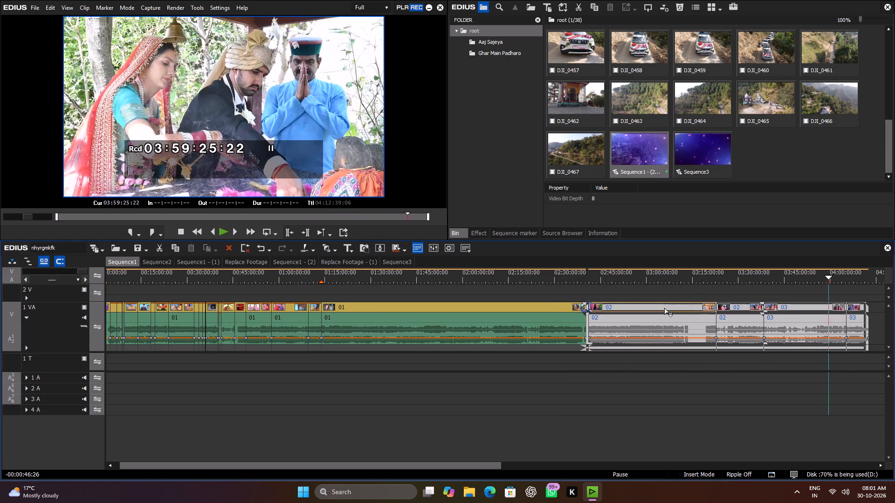
Examine the first 02 clip between about 03:07:00 and 03:15:00 to find where the couple's still-photo section without audio begins.
left_click_drag(611, 277, 626, 280)
left_click(667, 282)
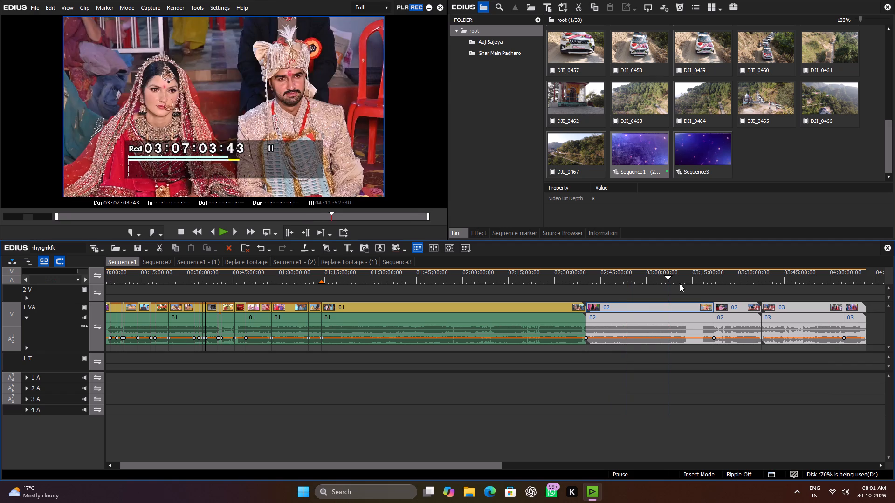
left_click_drag(686, 284, 695, 284)
left_click(698, 279)
left_click(693, 282)
key("space")
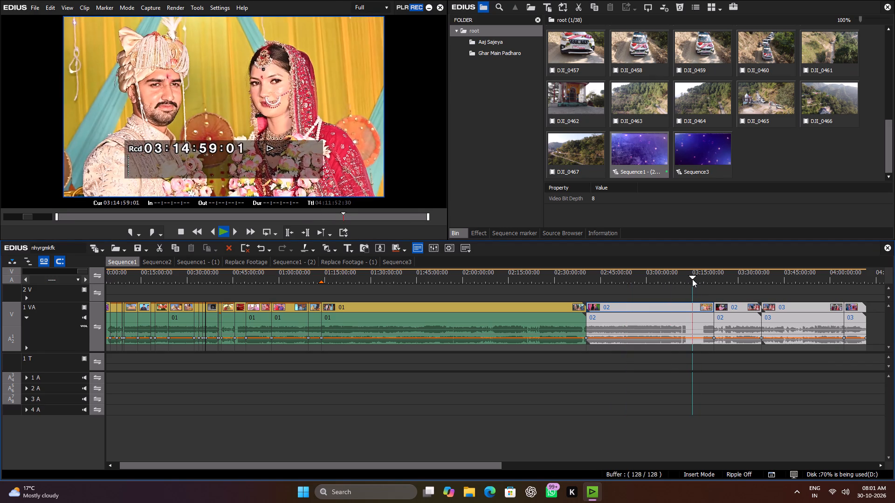
key("space")
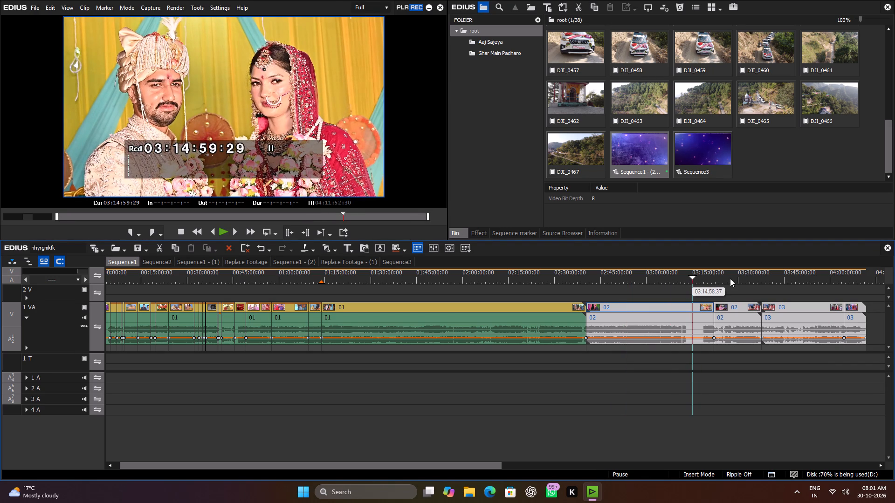
left_click(685, 277)
scroll(700, 284, "down", 2)
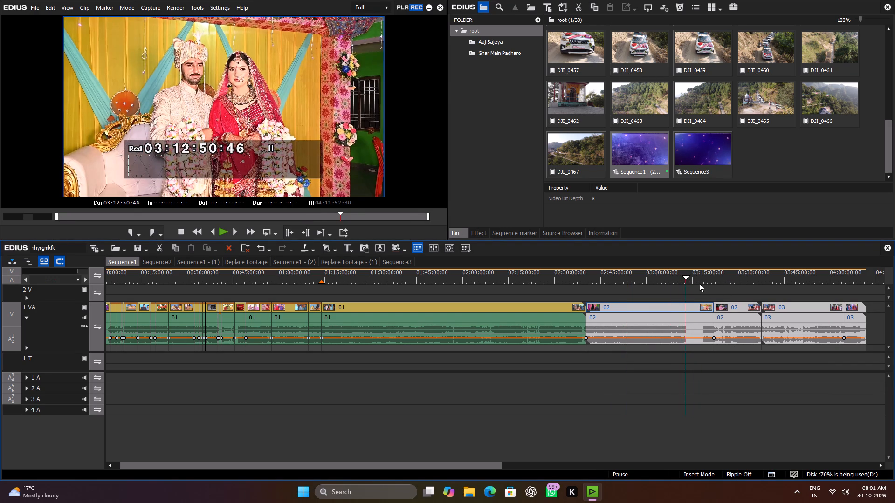
scroll(700, 284, "down", 4)
scroll(693, 300, "up", 18)
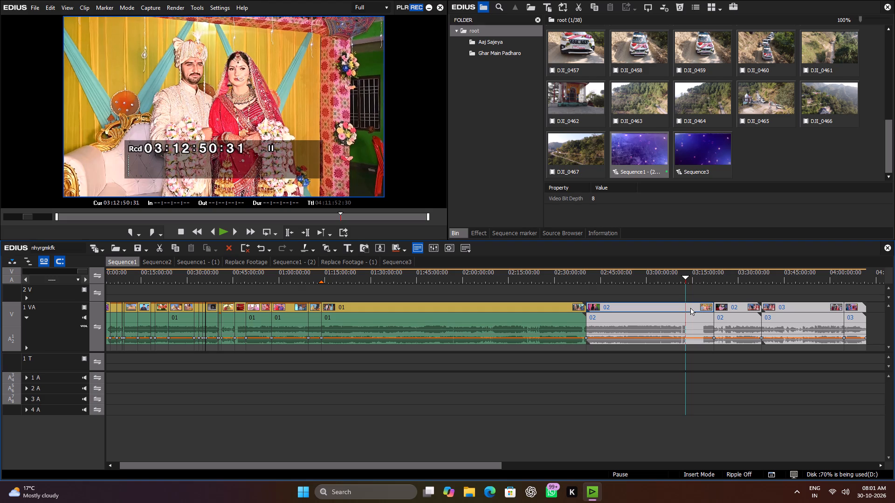
scroll(690, 308, "up", 16)
scroll(690, 308, "up", 13)
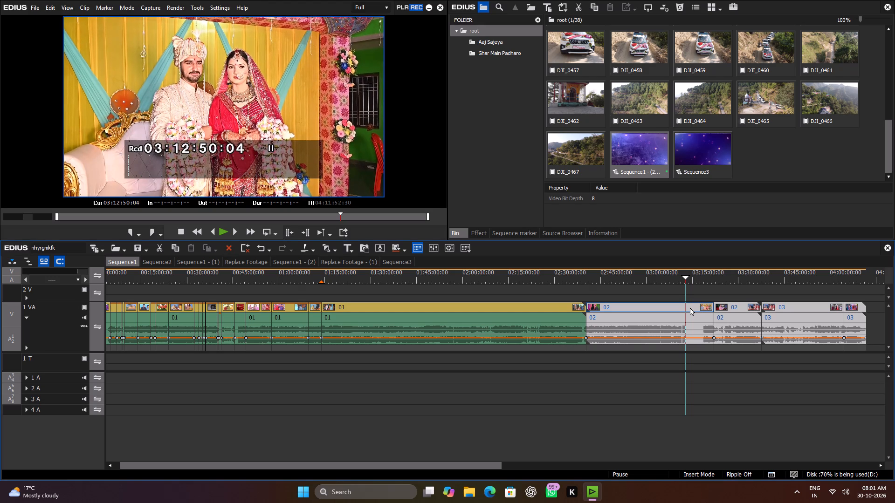
scroll(690, 308, "up", 15)
scroll(690, 308, "up", 15)
scroll(690, 308, "up", 8)
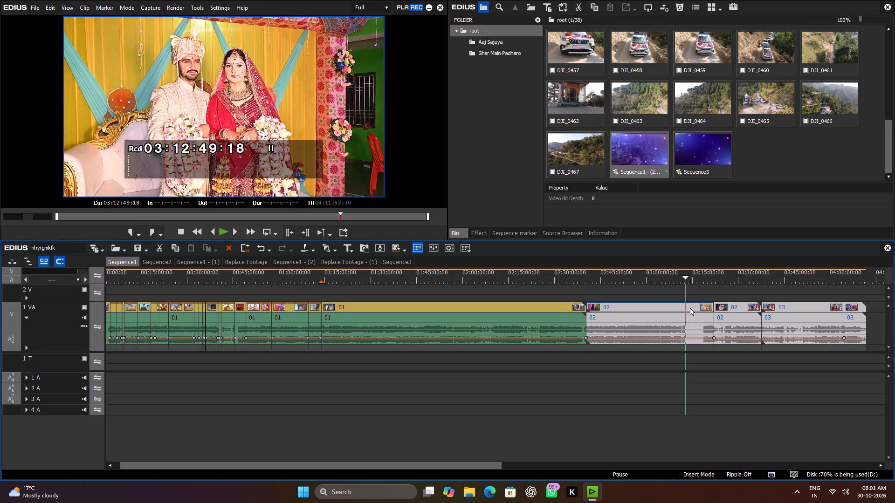
scroll(690, 308, "up", 16)
scroll(690, 308, "up", 9)
scroll(689, 308, "up", 14)
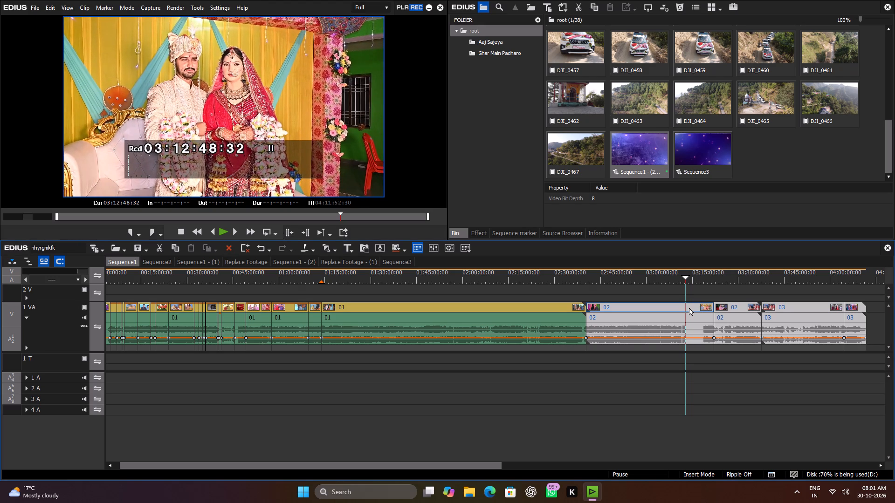
scroll(689, 308, "up", 20)
scroll(688, 308, "up", 18)
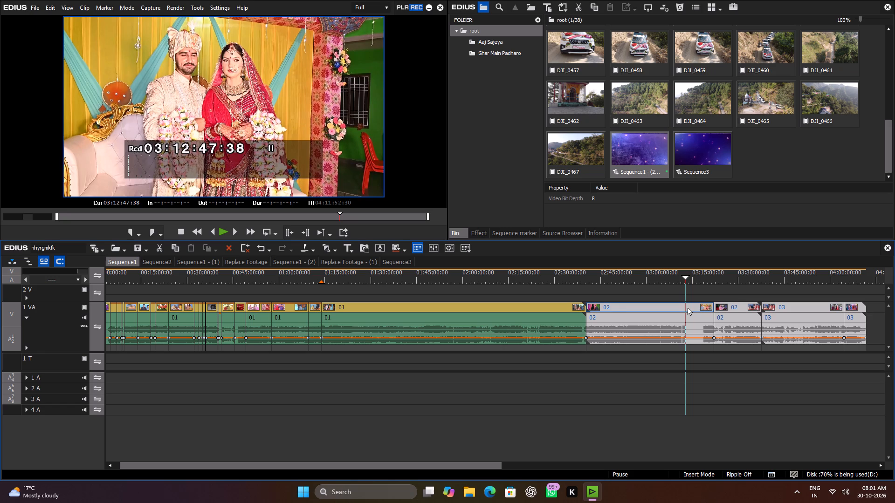
scroll(688, 308, "up", 7)
Cut the first 02 clip at 03:12:39:19, where its silent photo section begins.
left_click(44, 270)
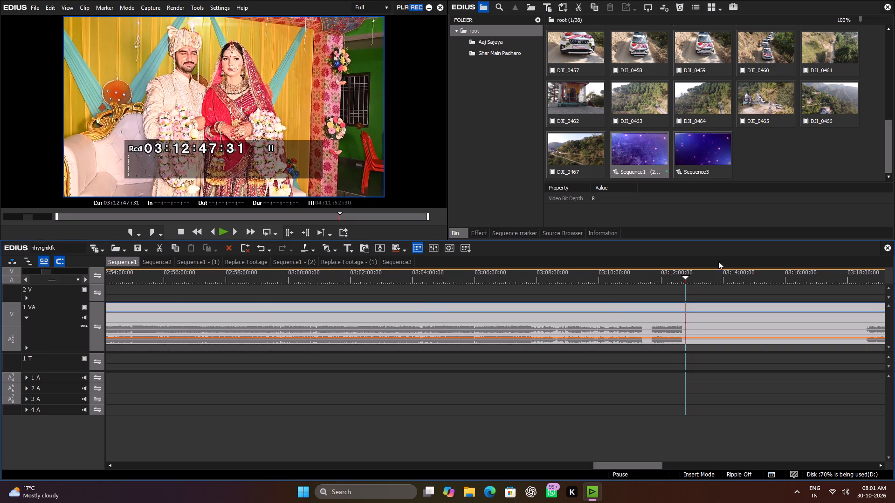
left_click(686, 274)
scroll(683, 275, "up", 11)
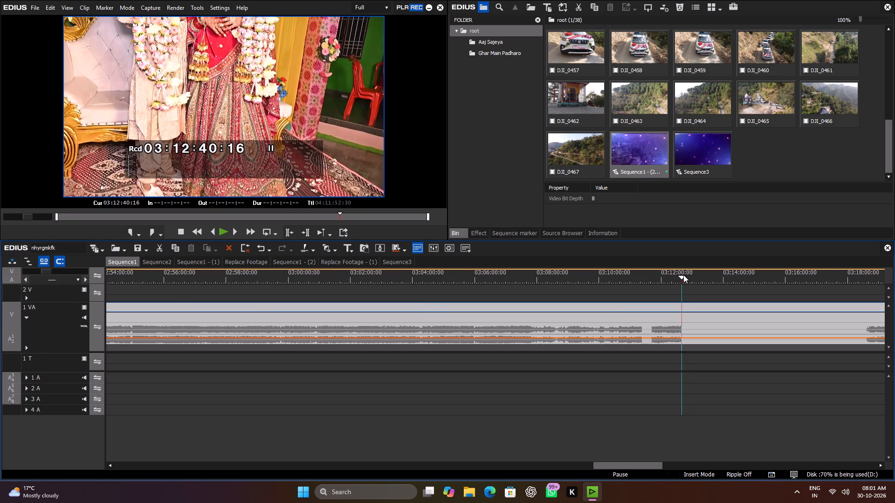
scroll(683, 275, "up", 13)
scroll(679, 276, "up", 16)
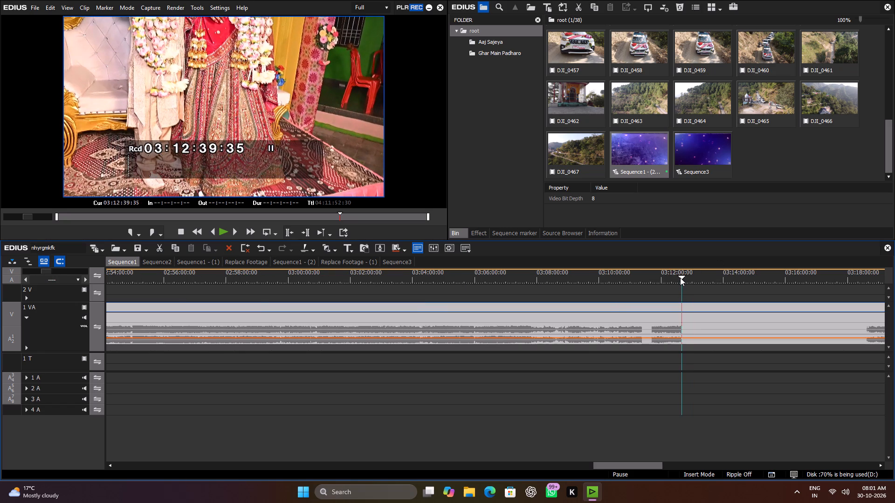
scroll(680, 278, "up", 15)
scroll(680, 278, "up", 7)
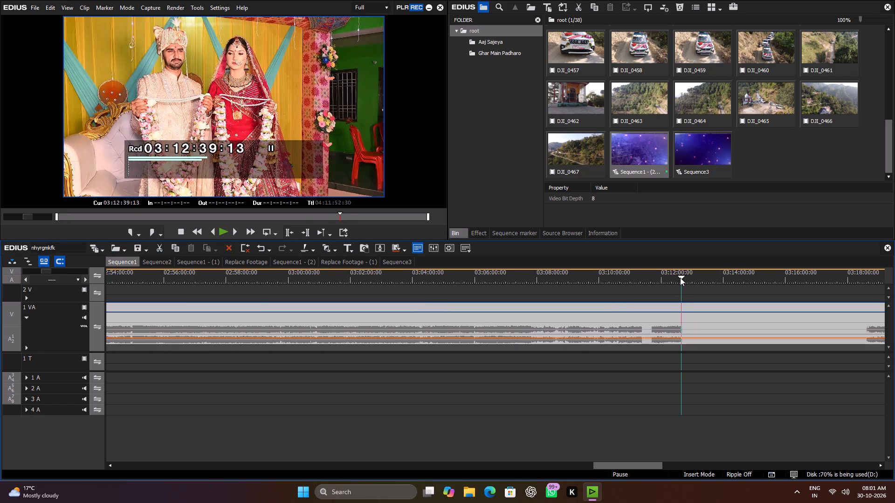
scroll(680, 278, "down", 8)
scroll(680, 278, "up", 2)
scroll(680, 278, "down", 1)
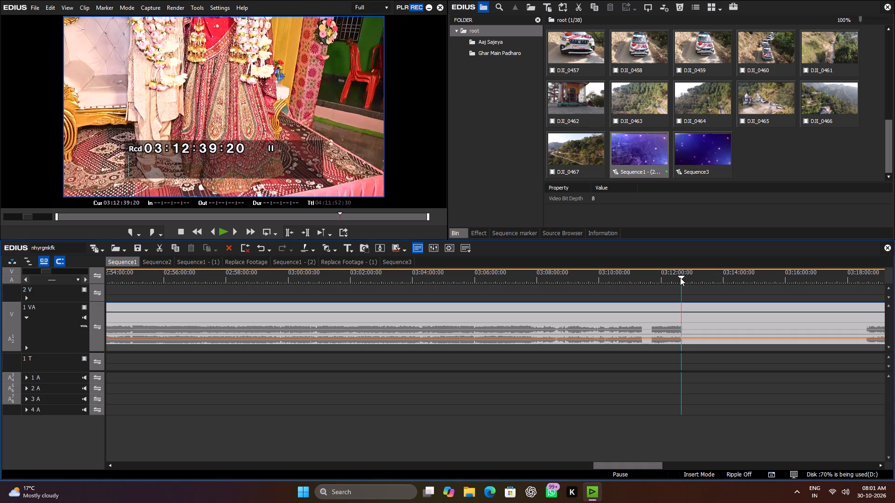
scroll(680, 278, "up", 2)
scroll(680, 278, "down", 1)
key("x")
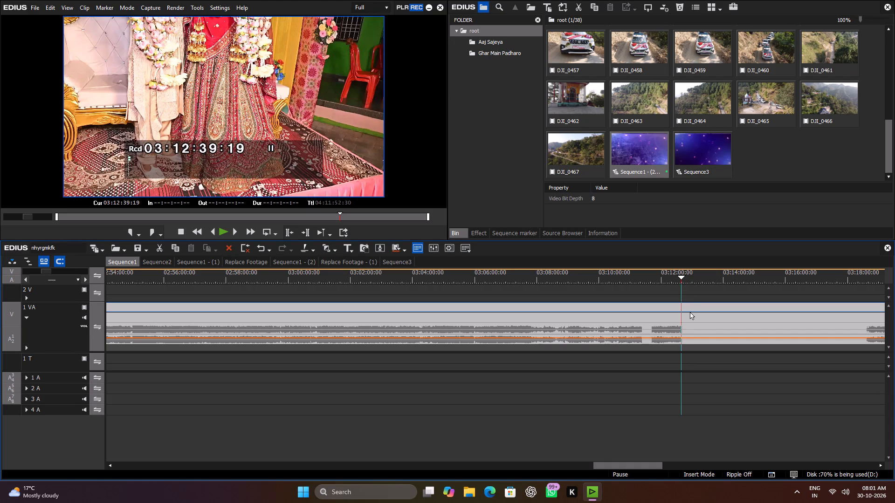
left_click(690, 312)
key("c")
Cut the 02 clip again at 03:18:36:00, where the audio resumes after the photo section.
left_click_drag(727, 272, 807, 286)
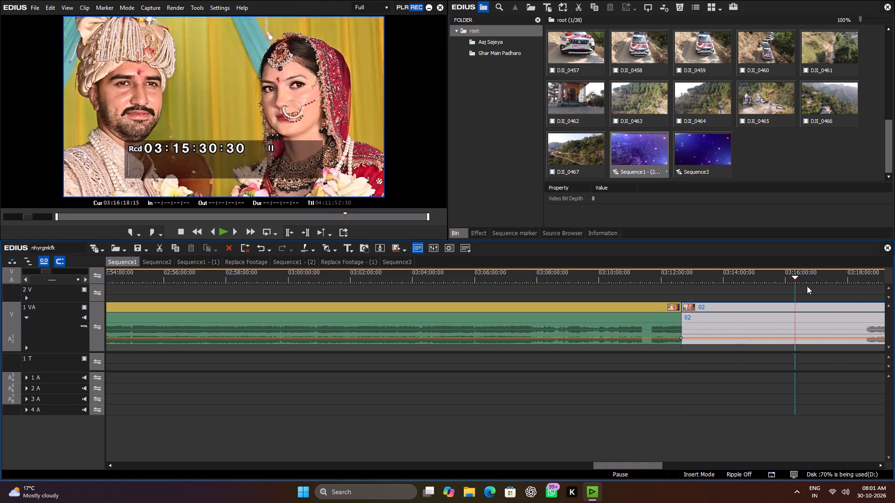
left_click_drag(807, 286, 866, 304)
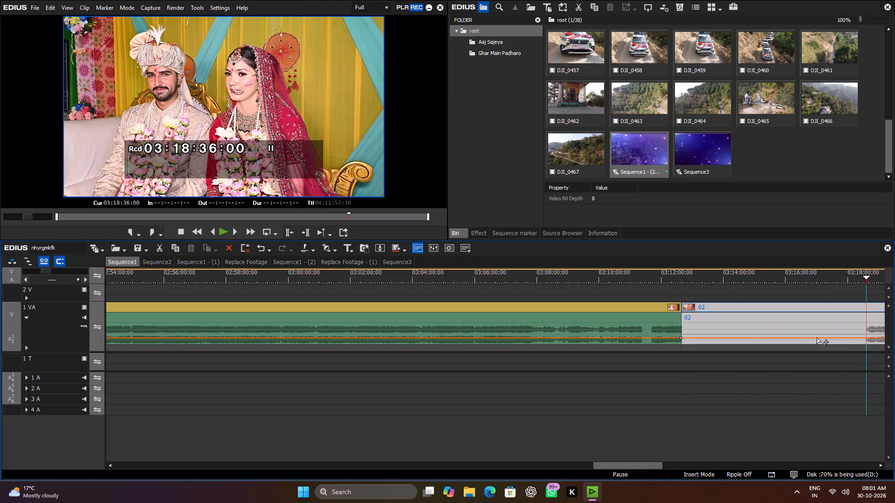
key("c")
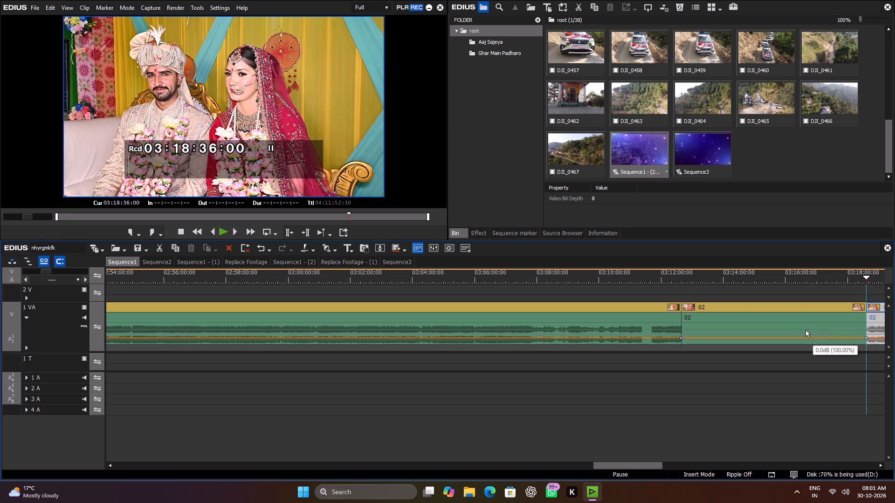
Set the speed rate of the selected 02 clip, which starts at 03:18:36:00, to 150%.
left_click_drag(779, 282, 752, 296)
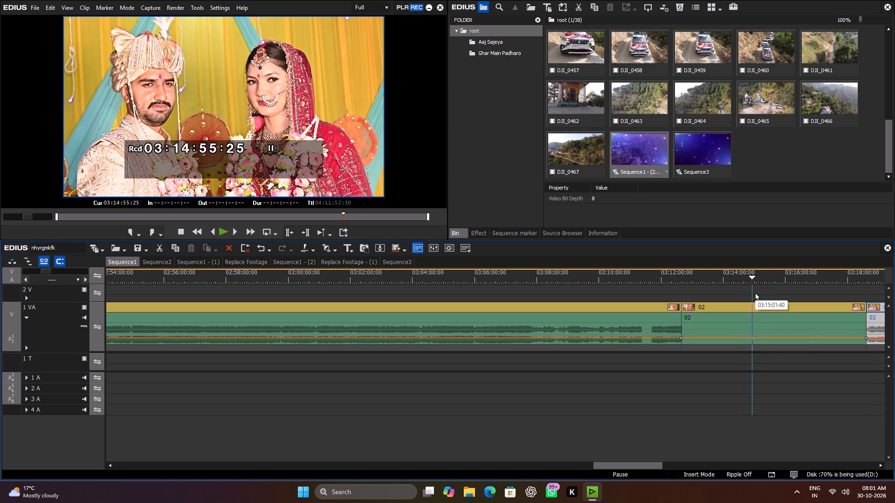
key("alt+e")
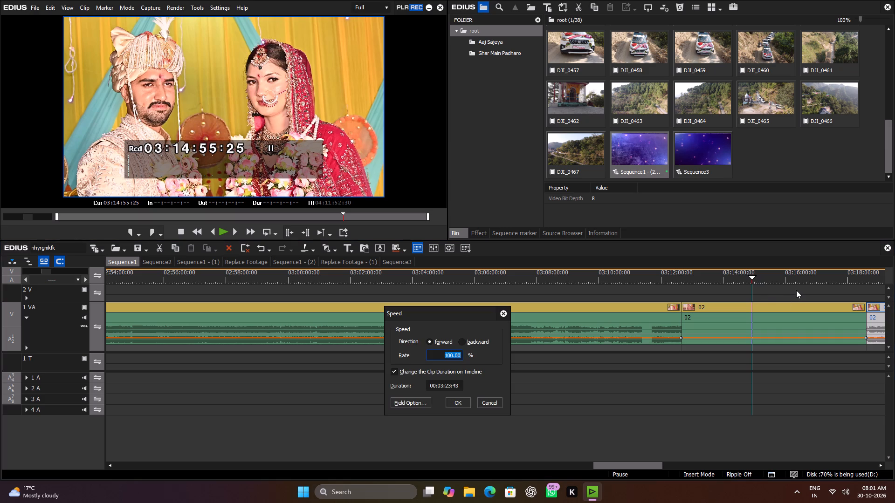
type("150")
key("Return")
Review the separated silent photo clip of the couple, between 03:12:39 and 03:18:36.
left_click_drag(776, 277, 824, 288)
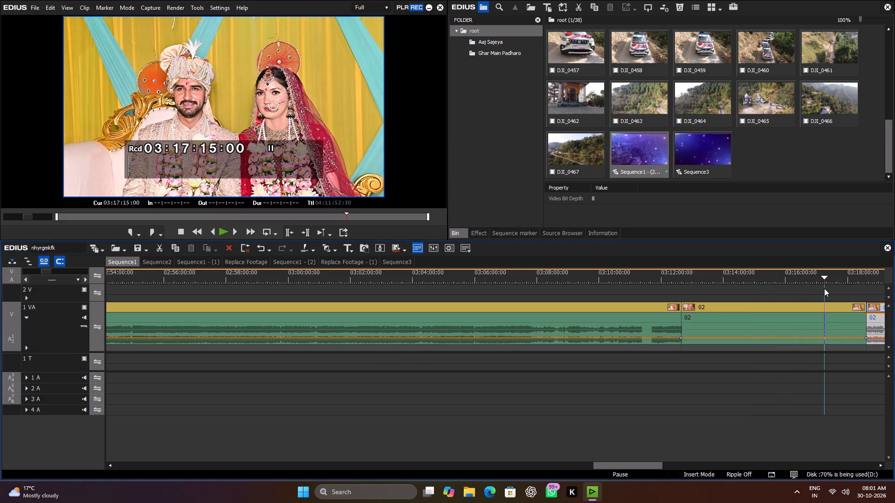
left_click_drag(824, 288, 684, 328)
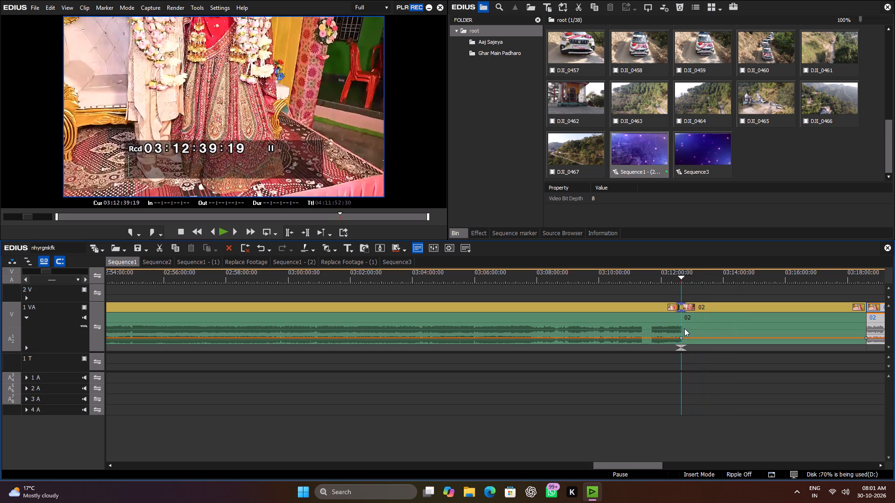
left_click_drag(684, 328, 858, 349)
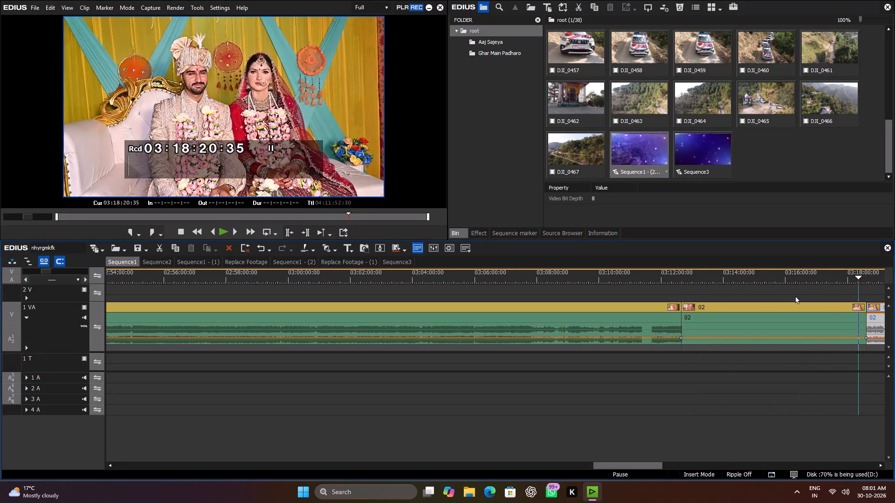
left_click(737, 273)
key("space")
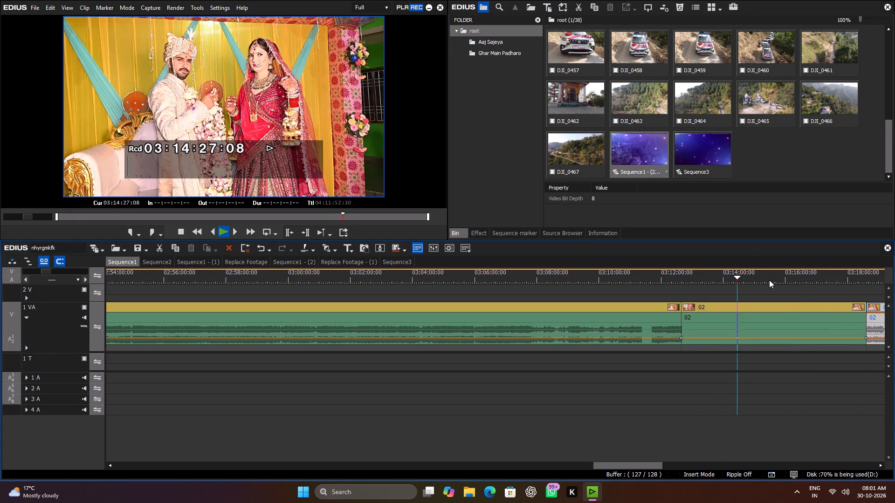
left_click_drag(764, 278, 814, 283)
key("space")
left_click_drag(827, 280, 841, 280)
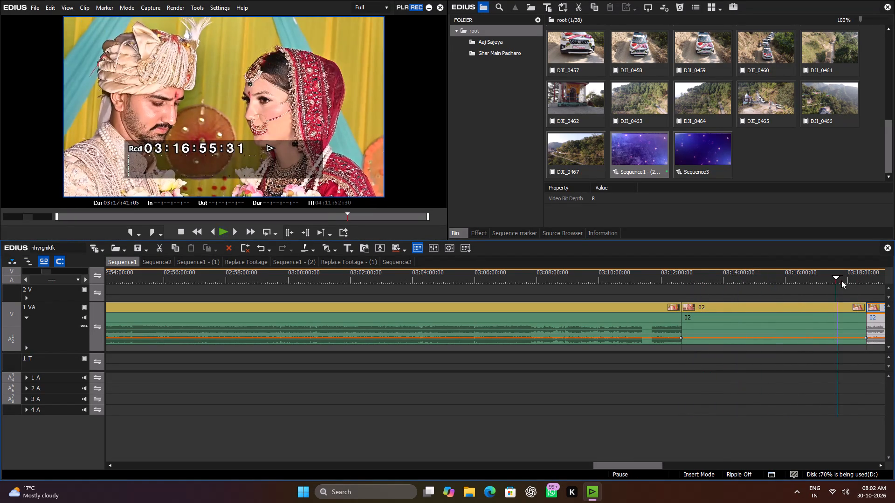
left_click_drag(841, 280, 844, 280)
key("space")
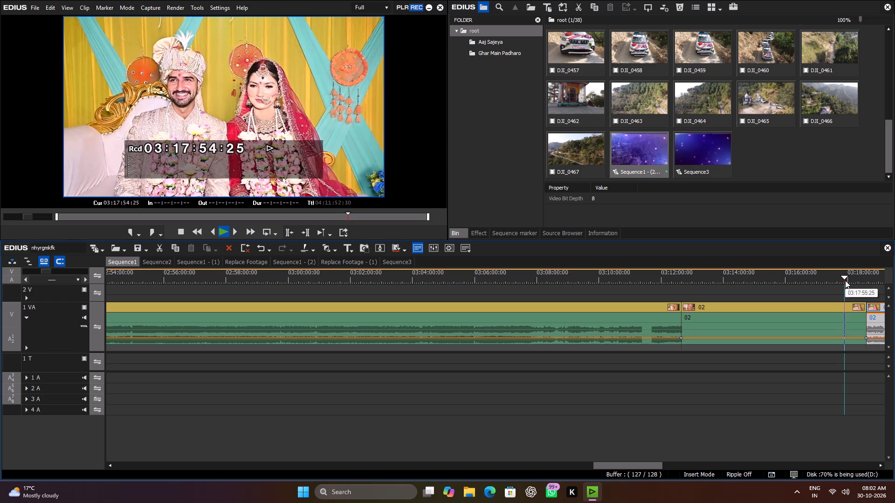
left_click(849, 280)
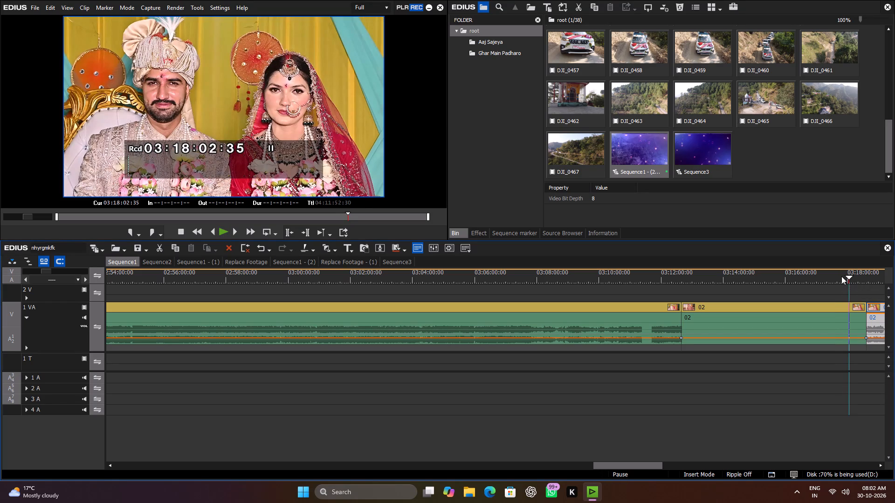